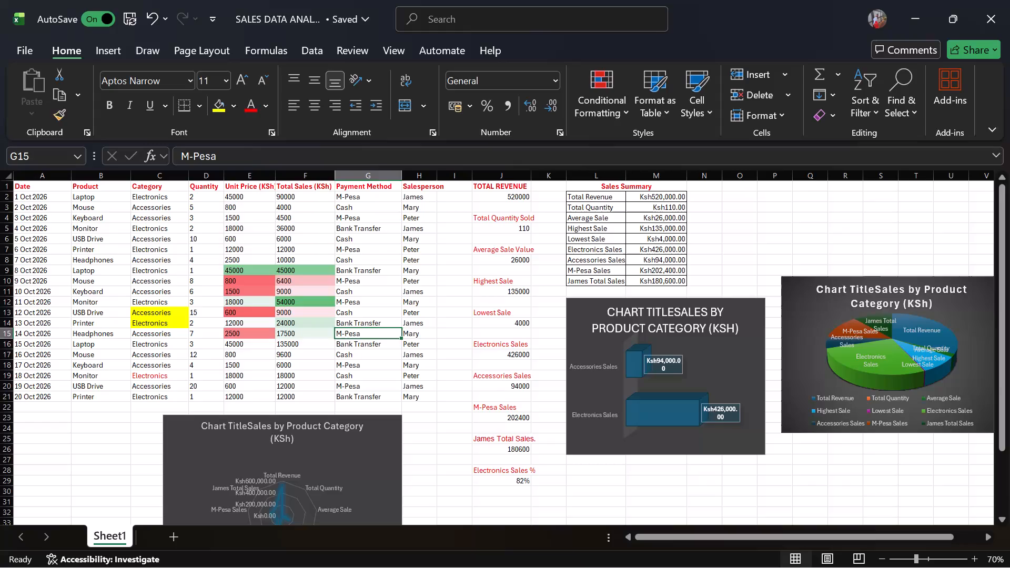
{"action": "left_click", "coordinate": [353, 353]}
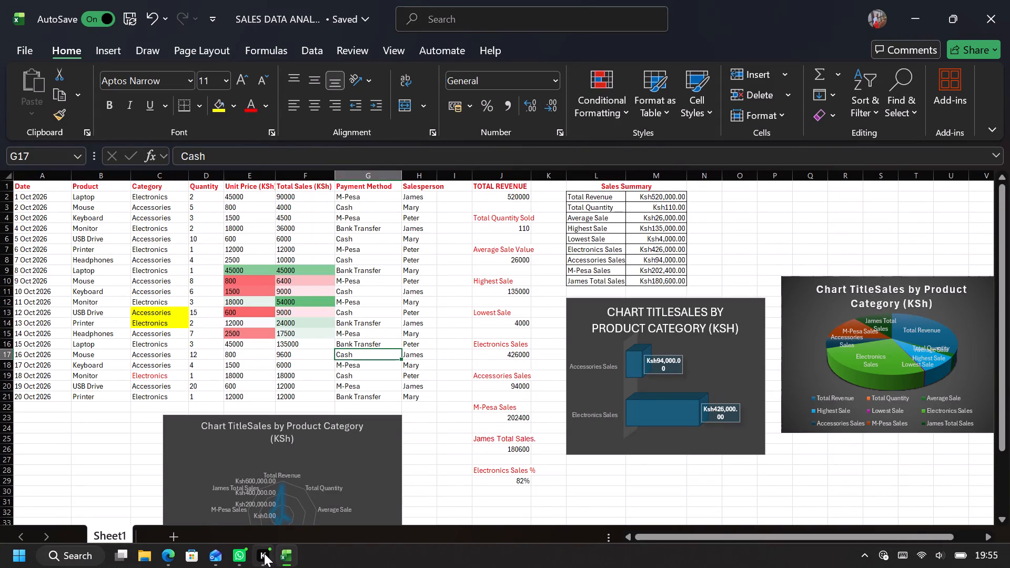
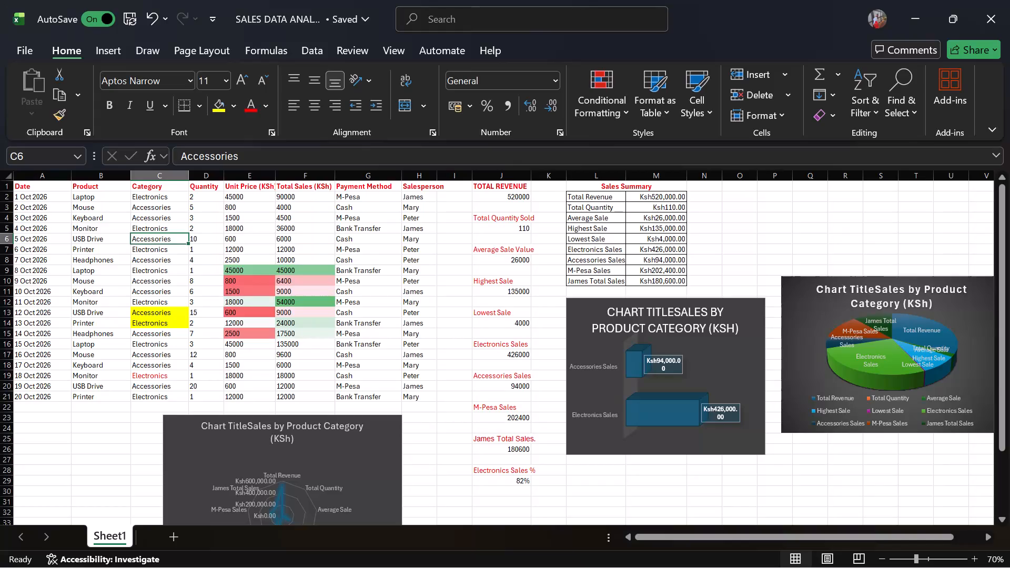
Review individual sales records across the Category, Payment Method, Total Sales, Quantity and Product columns.
{"action": "left_click", "coordinate": [150, 253]}
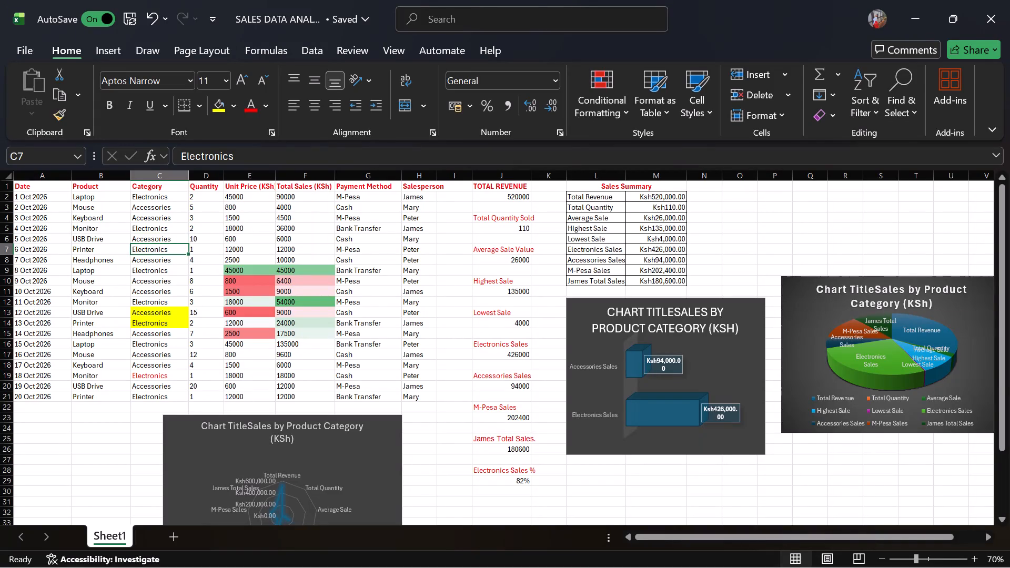
{"action": "left_click", "coordinate": [150, 276]}
{"action": "left_click", "coordinate": [154, 254]}
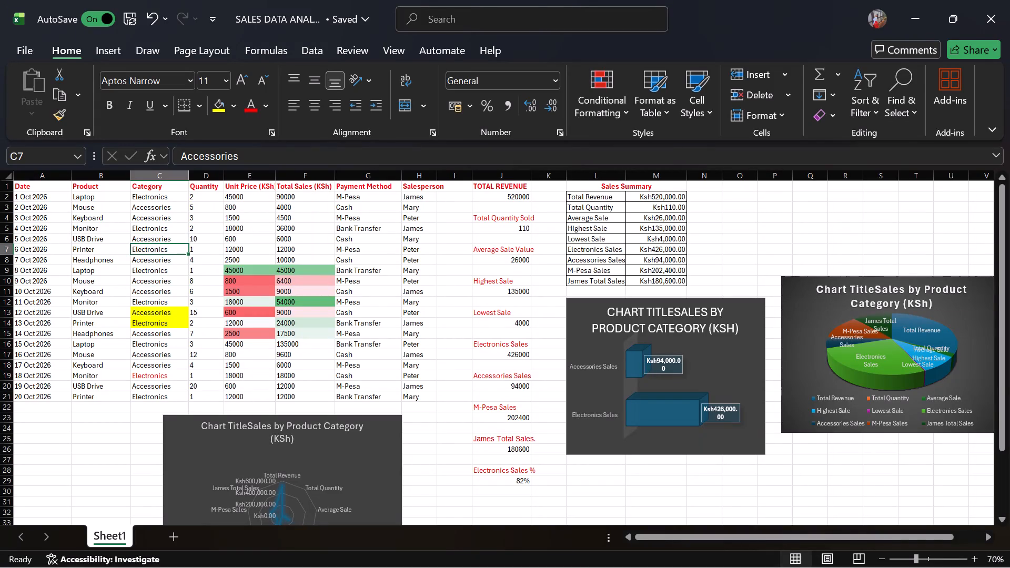
{"action": "left_click_drag", "start_coordinate": [146, 280], "coordinate": [391, 244]}
{"action": "left_click", "coordinate": [391, 244]}
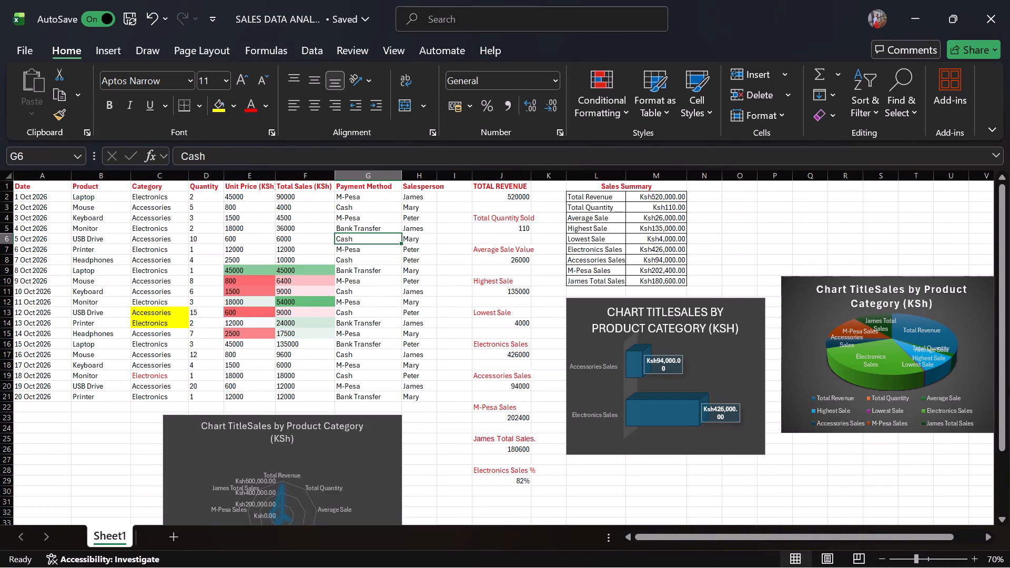
{"action": "left_click", "coordinate": [371, 268]}
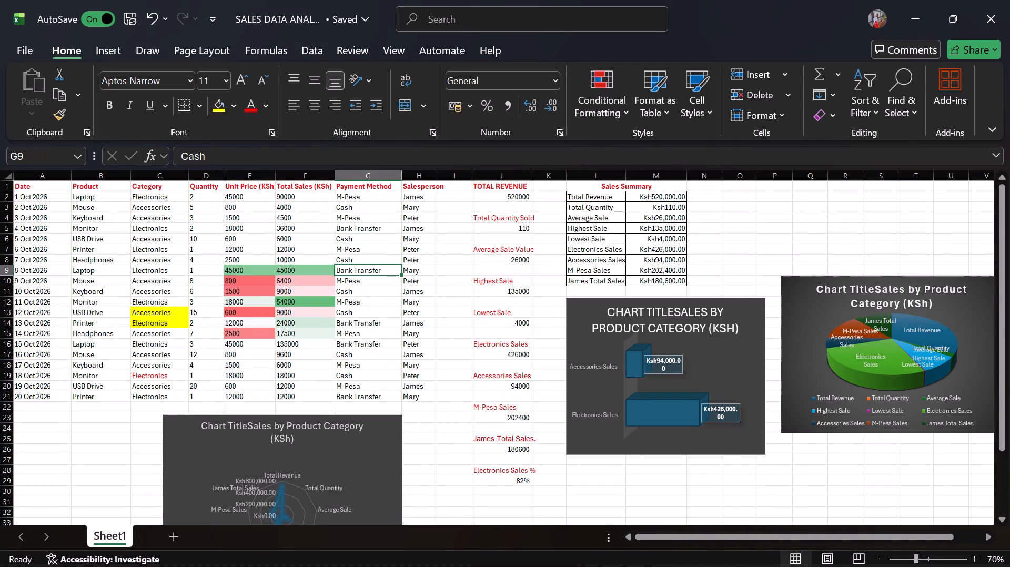
{"action": "left_click", "coordinate": [387, 291]}
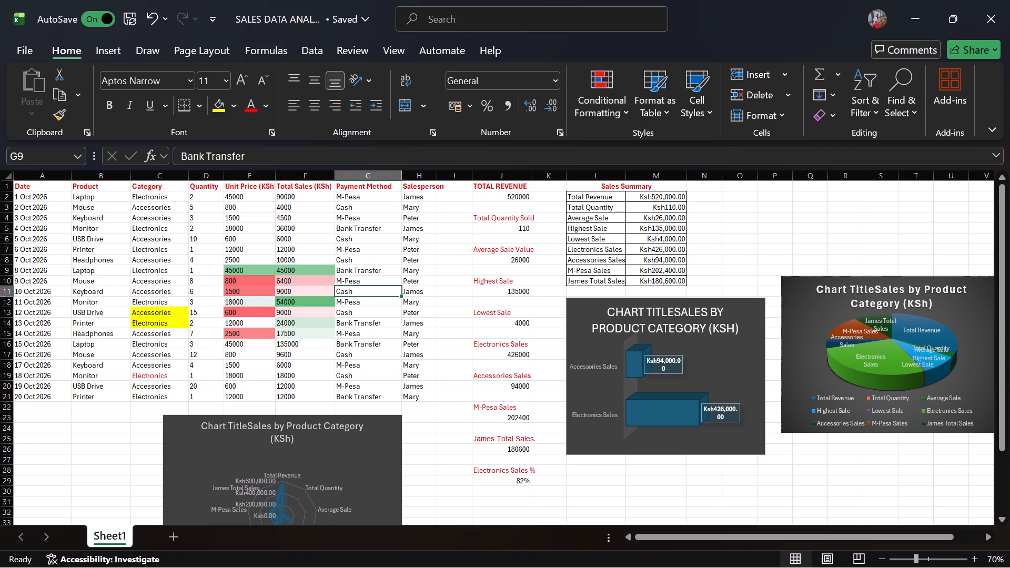
{"action": "left_click", "coordinate": [388, 314]}
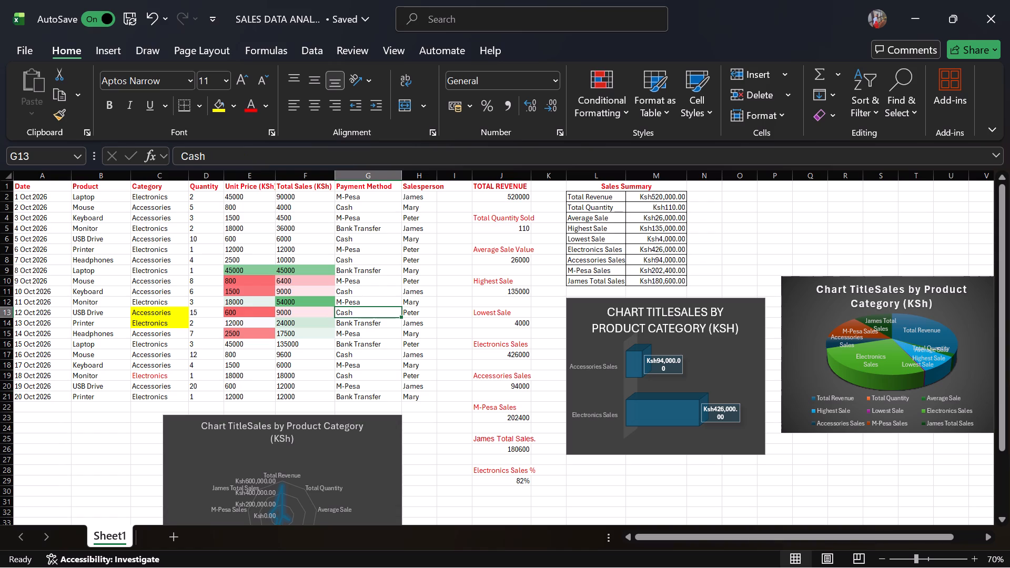
{"action": "left_click", "coordinate": [369, 330]}
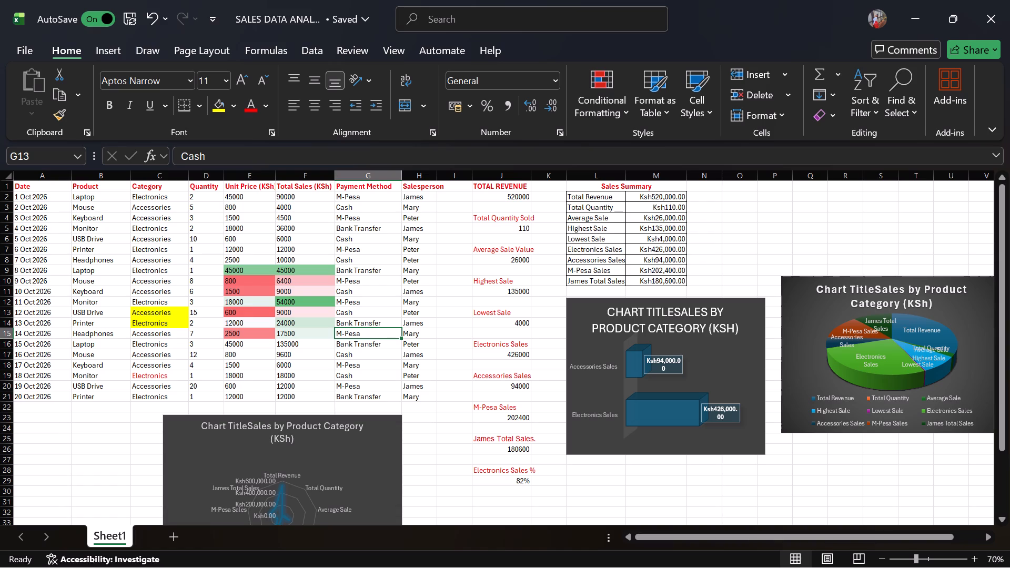
{"action": "left_click", "coordinate": [280, 375]}
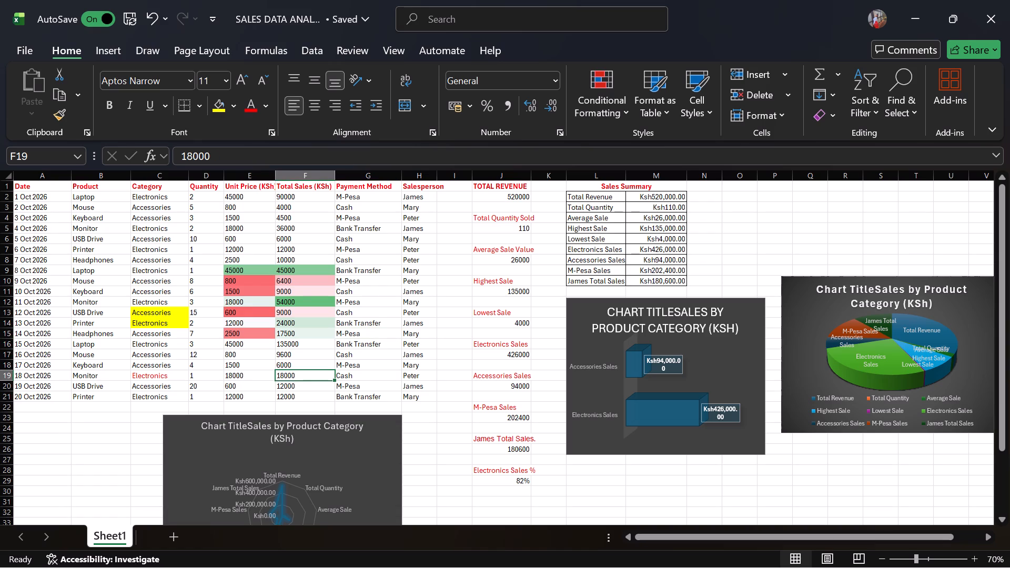
{"action": "left_click", "coordinate": [201, 337]}
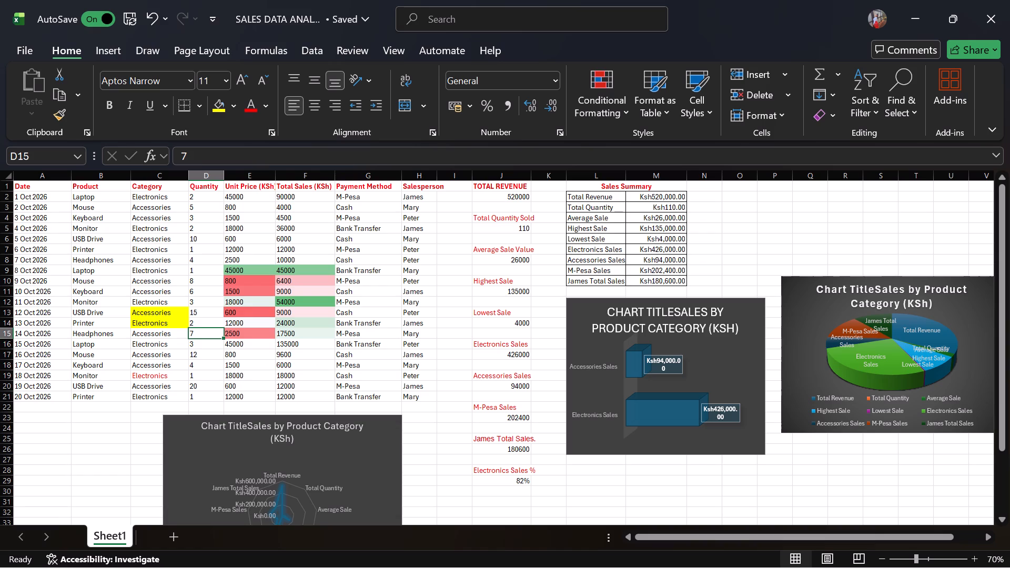
{"action": "left_click", "coordinate": [110, 304]}
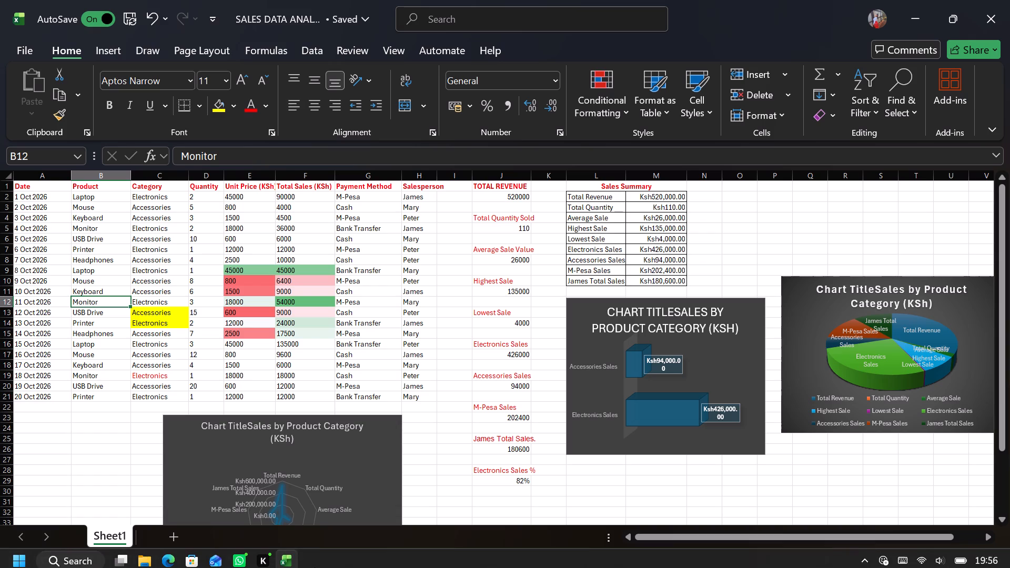
{"action": "left_click", "coordinate": [103, 327]}
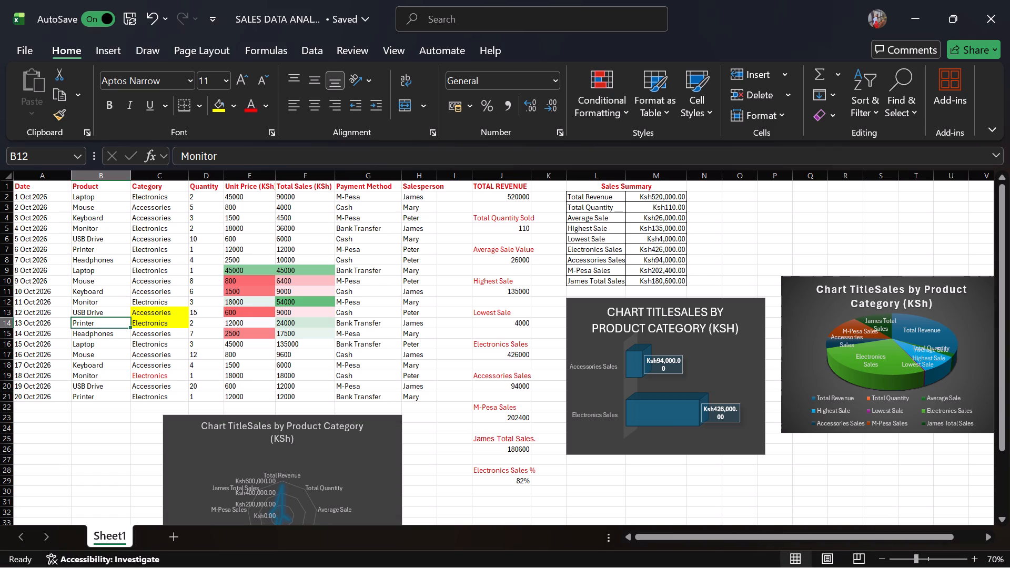
{"action": "left_click", "coordinate": [108, 334]}
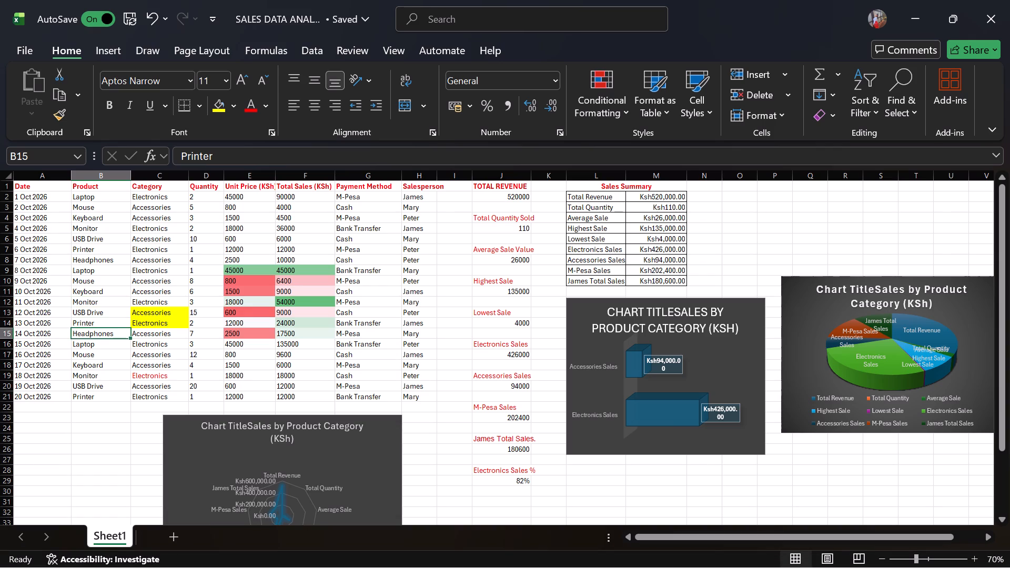
{"action": "left_click", "coordinate": [100, 343]}
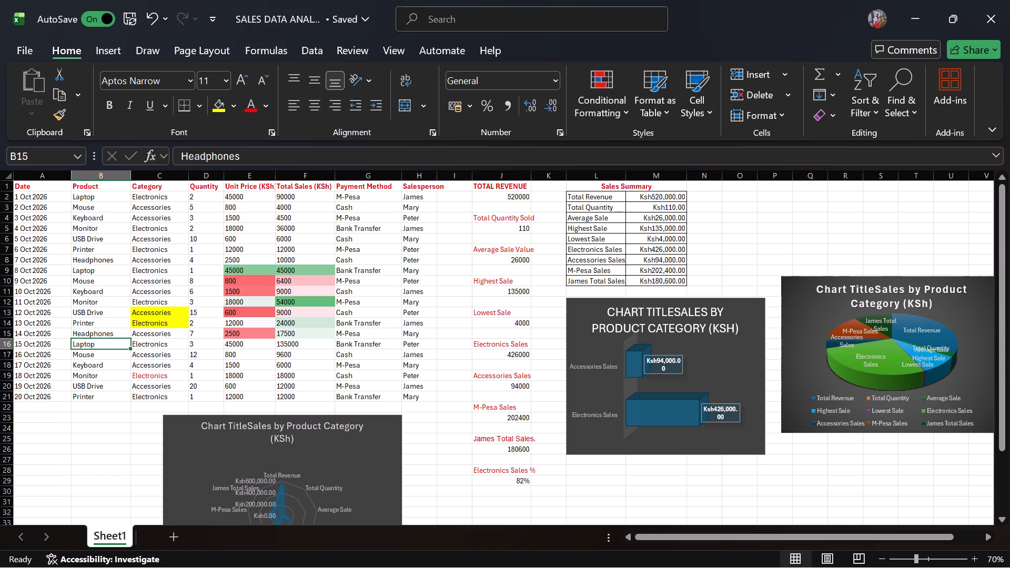
{"action": "left_click", "coordinate": [157, 364]}
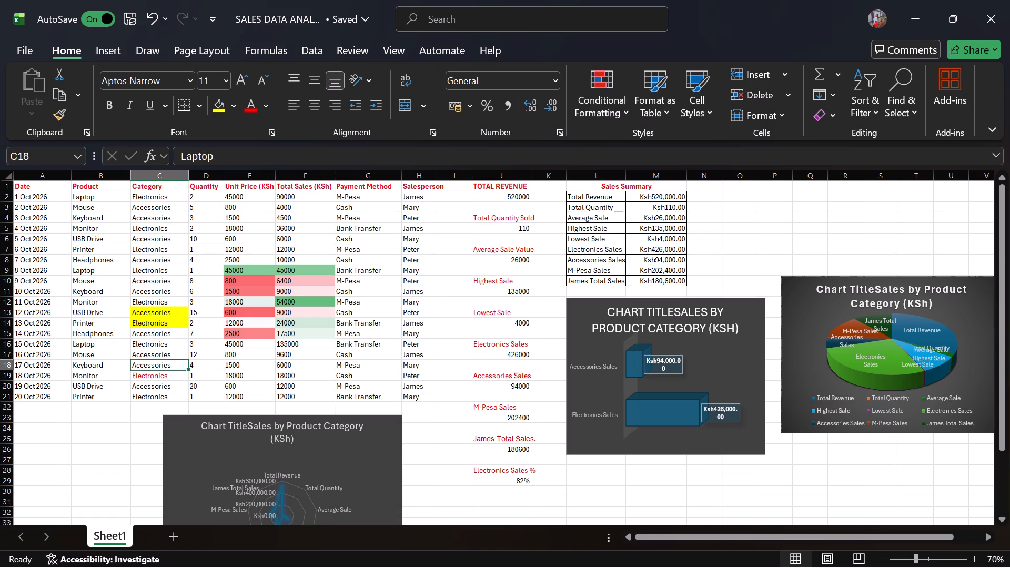
{"action": "scroll", "coordinate": [431, 345], "scroll_direction": "up", "scroll_amount": 1}
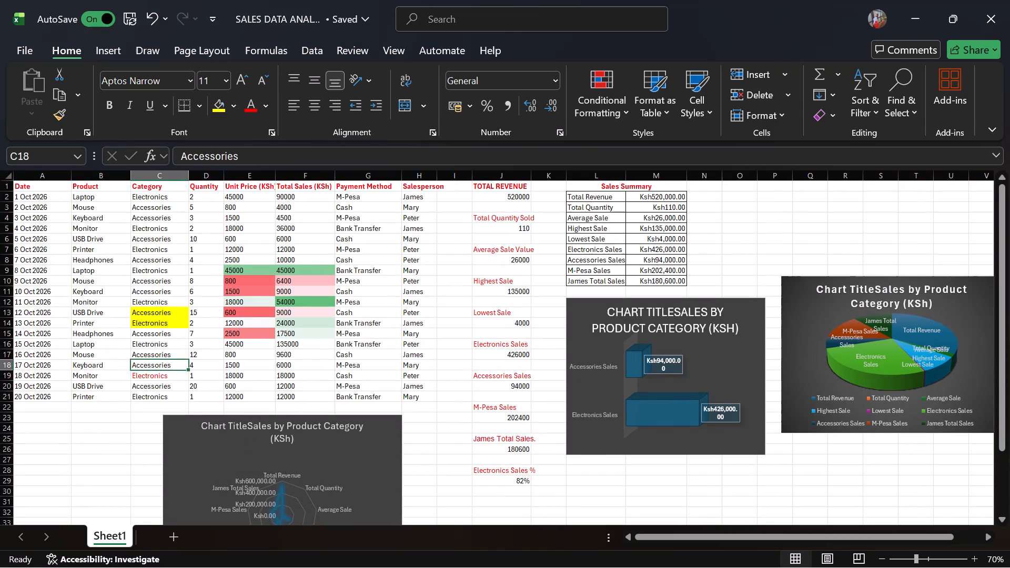
Change the salesperson for the 7 Oct 2026 Headphones sale in cell H8 to "mary".
{"action": "left_click", "coordinate": [414, 258]}
{"action": "key", "text": "p"}
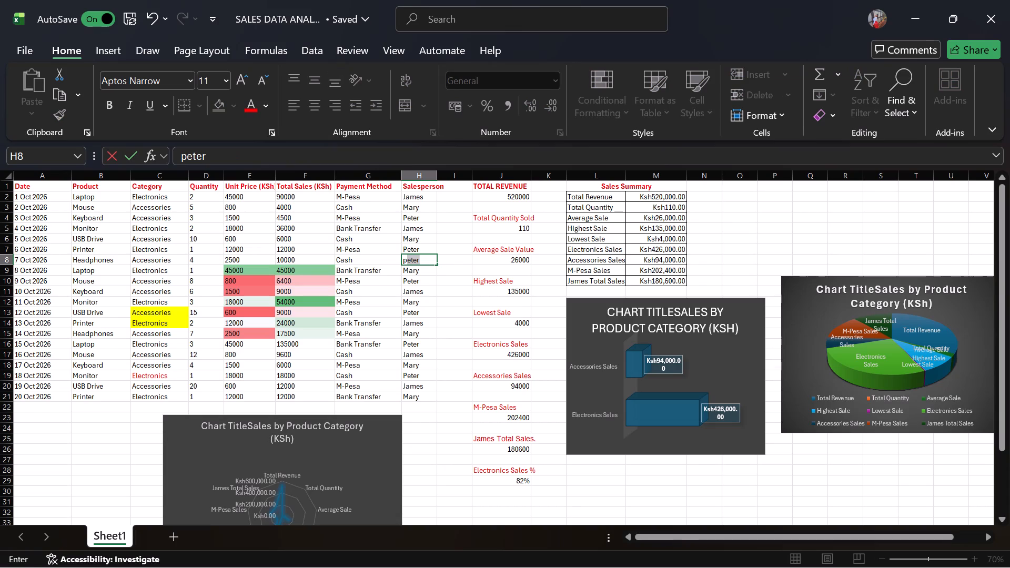
{"action": "key", "text": "BackSpace"}
{"action": "key", "text": "BackSpace"}
{"action": "type", "text": "mary"}
{"action": "key", "text": "Return"}
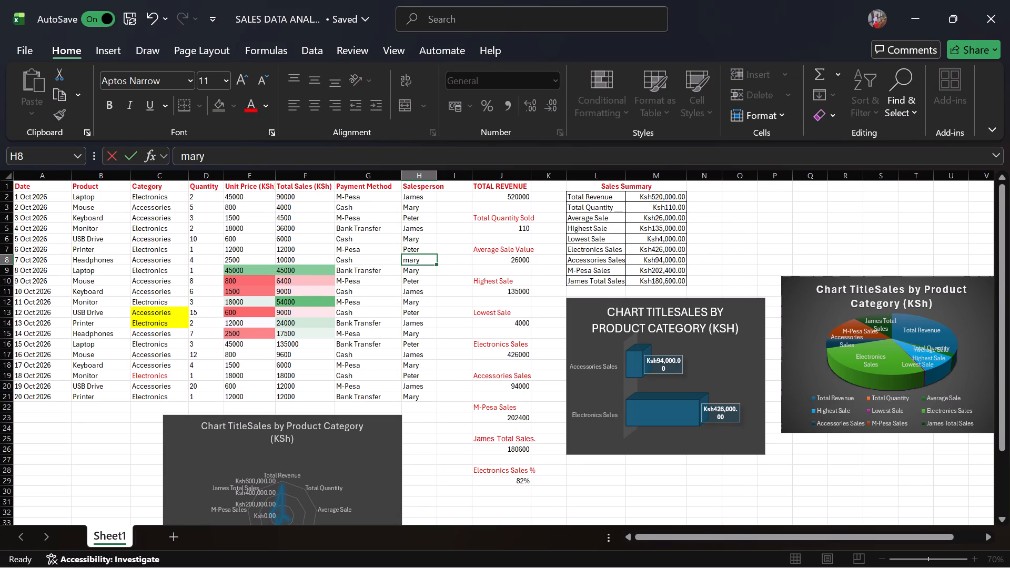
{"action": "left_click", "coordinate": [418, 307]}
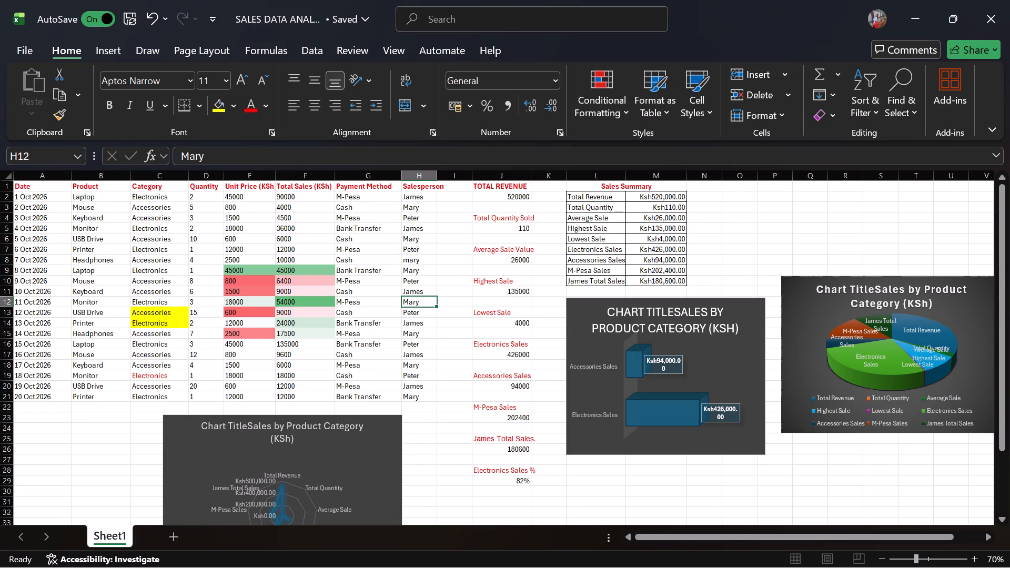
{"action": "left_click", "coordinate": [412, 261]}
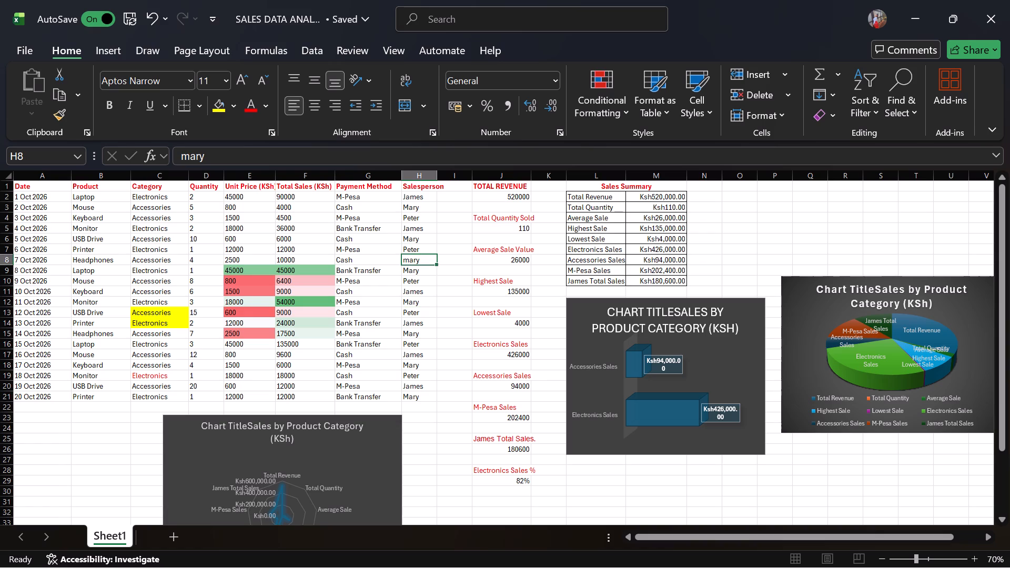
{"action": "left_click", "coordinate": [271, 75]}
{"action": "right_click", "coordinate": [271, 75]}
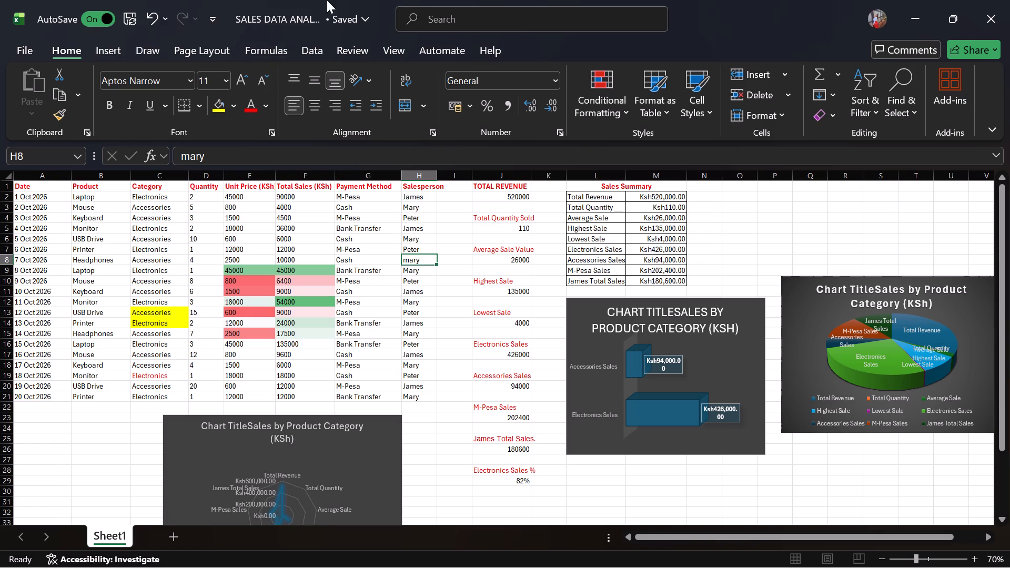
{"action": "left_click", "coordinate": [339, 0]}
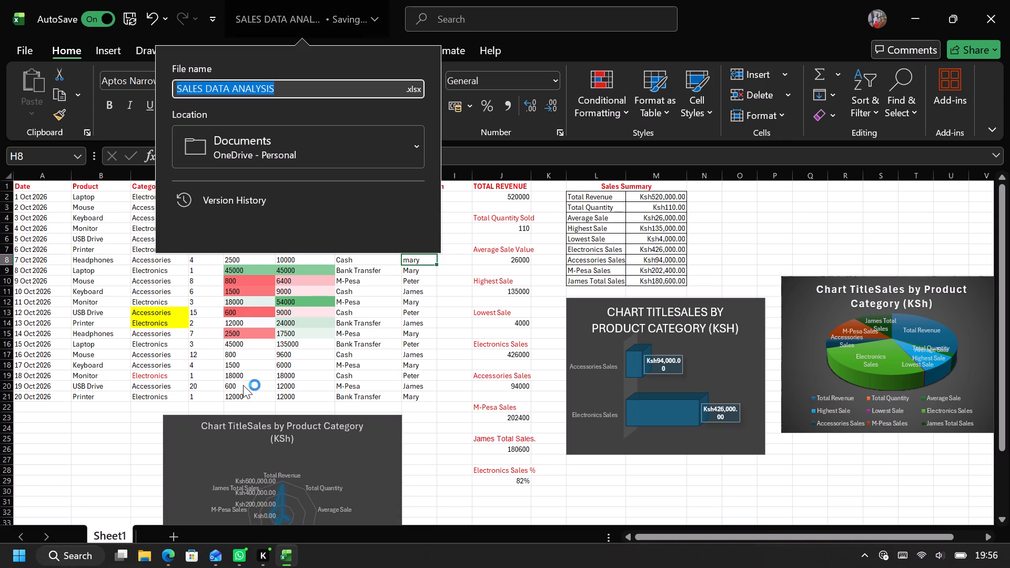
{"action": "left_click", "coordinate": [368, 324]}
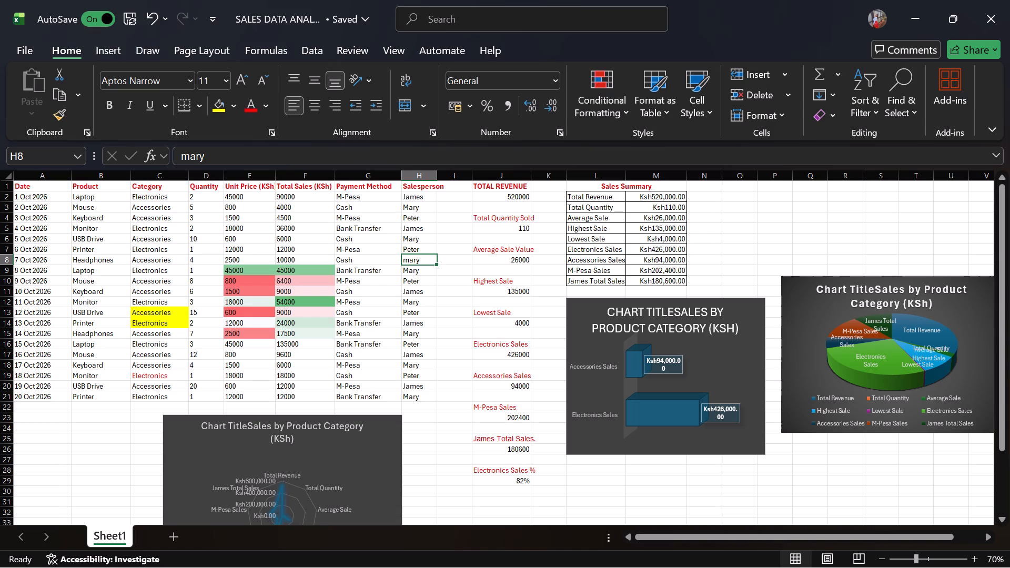
Examine the Payment Method and Salesperson entries for the sales dated 8 to 16 Oct 2026.
{"action": "left_click", "coordinate": [388, 309]}
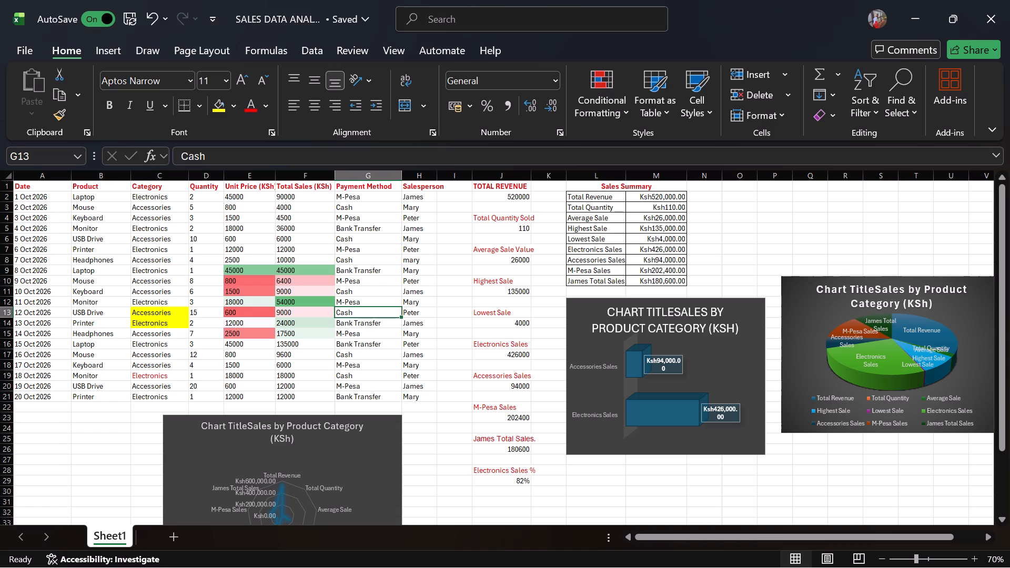
{"action": "left_click", "coordinate": [383, 280]}
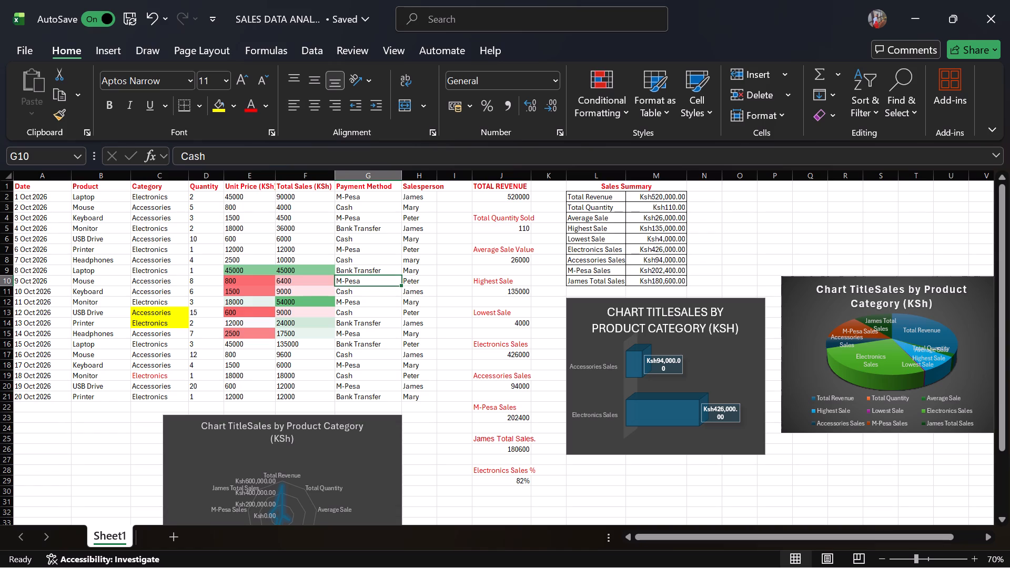
{"action": "left_click", "coordinate": [413, 271]}
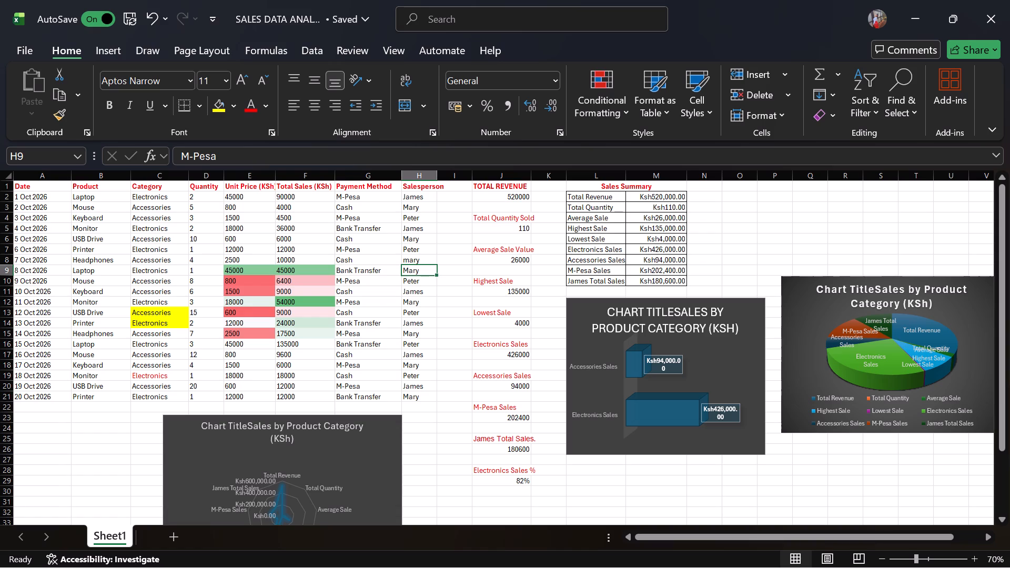
{"action": "left_click", "coordinate": [395, 304]}
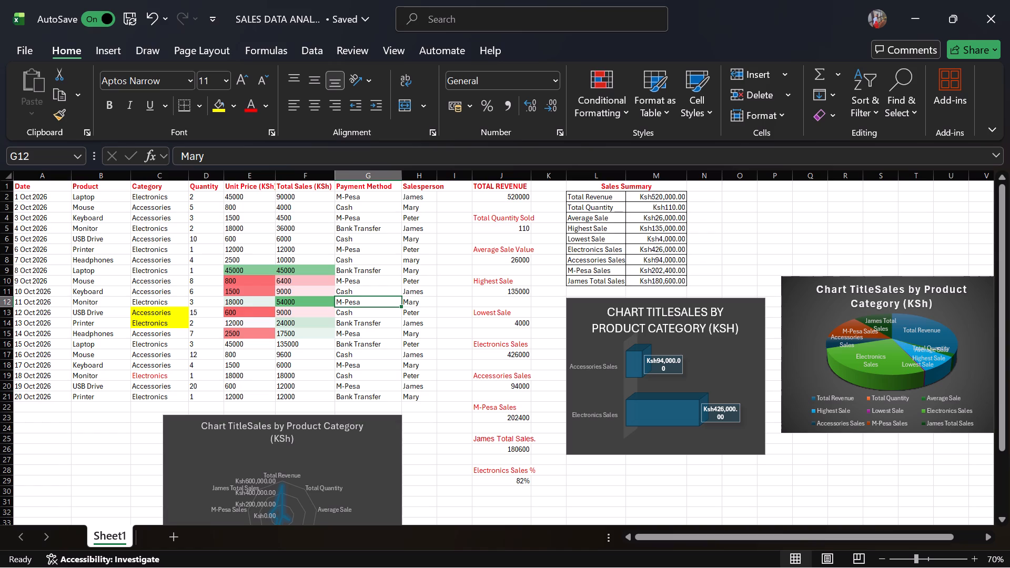
{"action": "left_click", "coordinate": [378, 272]}
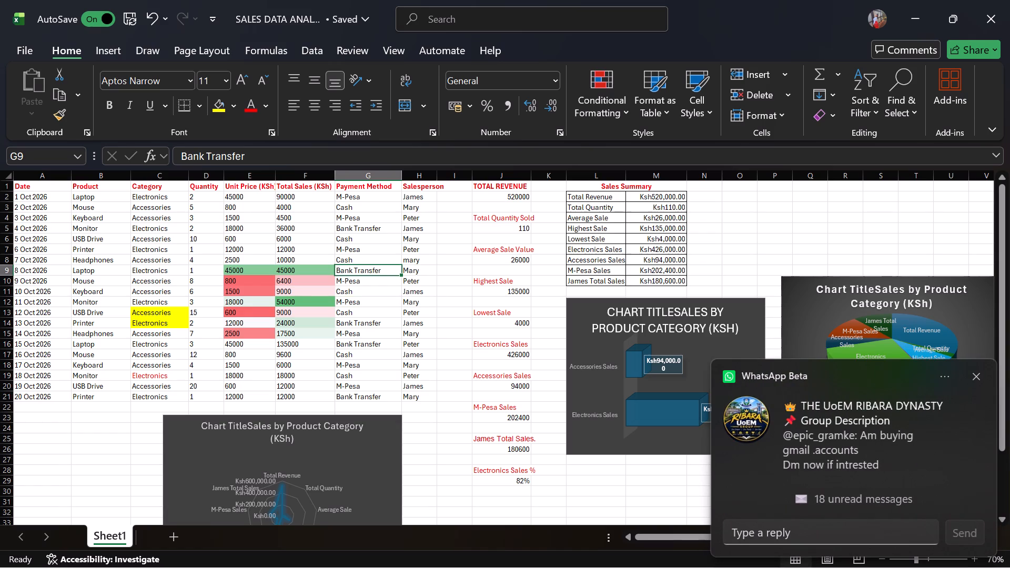
{"action": "left_click", "coordinate": [385, 311]}
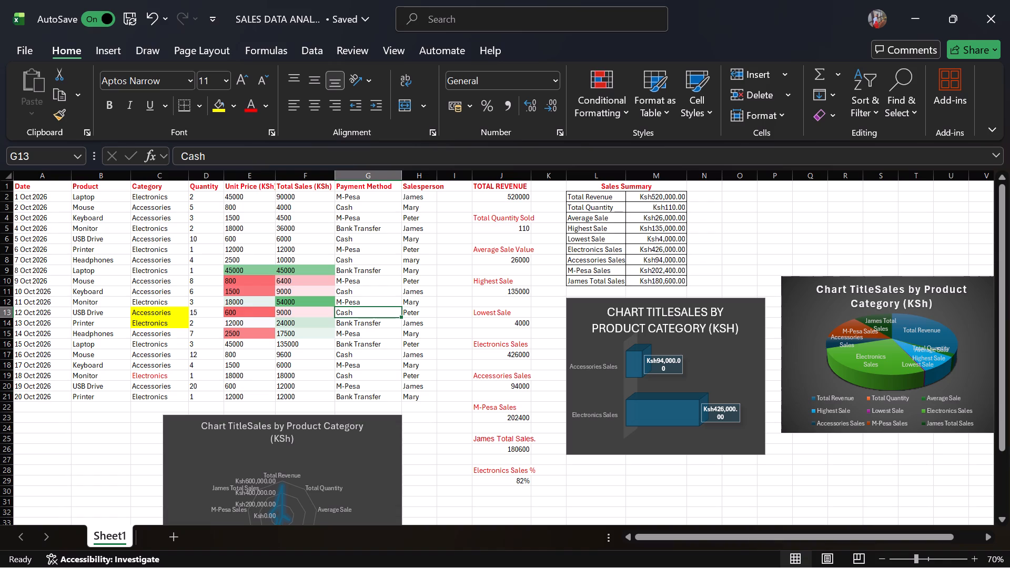
{"action": "left_click", "coordinate": [433, 316]}
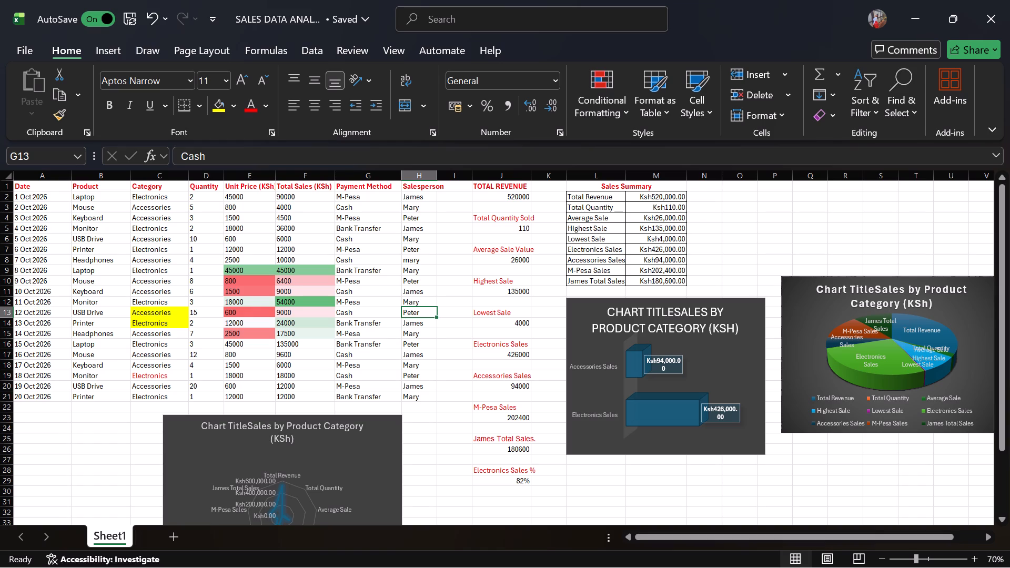
{"action": "left_click", "coordinate": [412, 323]}
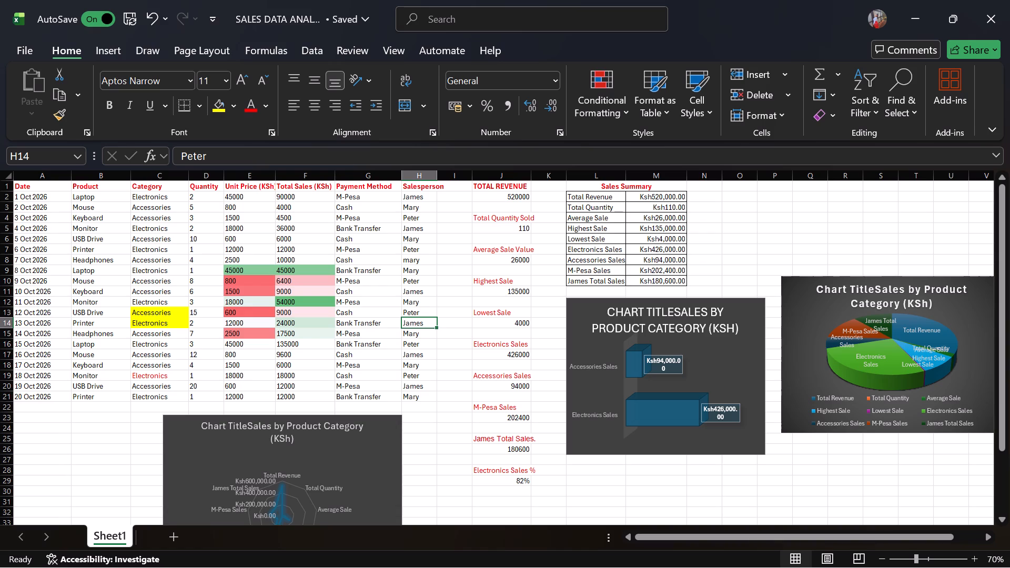
{"action": "left_click", "coordinate": [414, 286]}
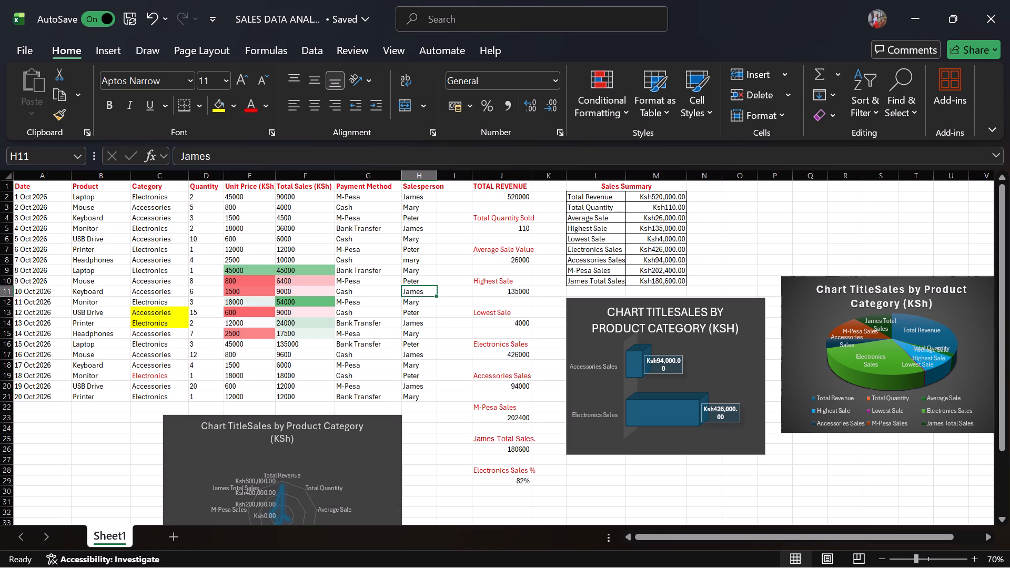
{"action": "left_click", "coordinate": [422, 331]}
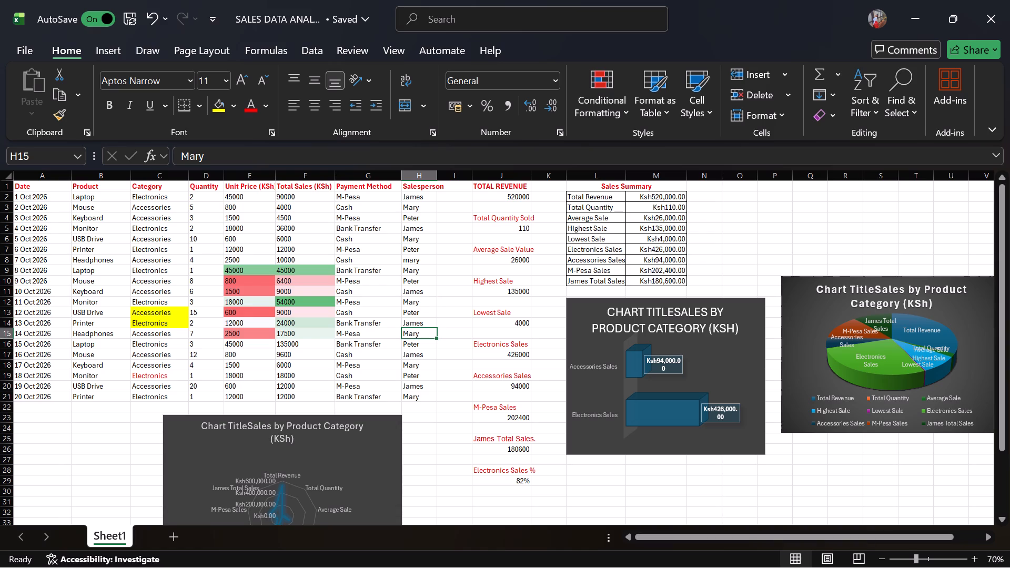
{"action": "left_click", "coordinate": [423, 352]}
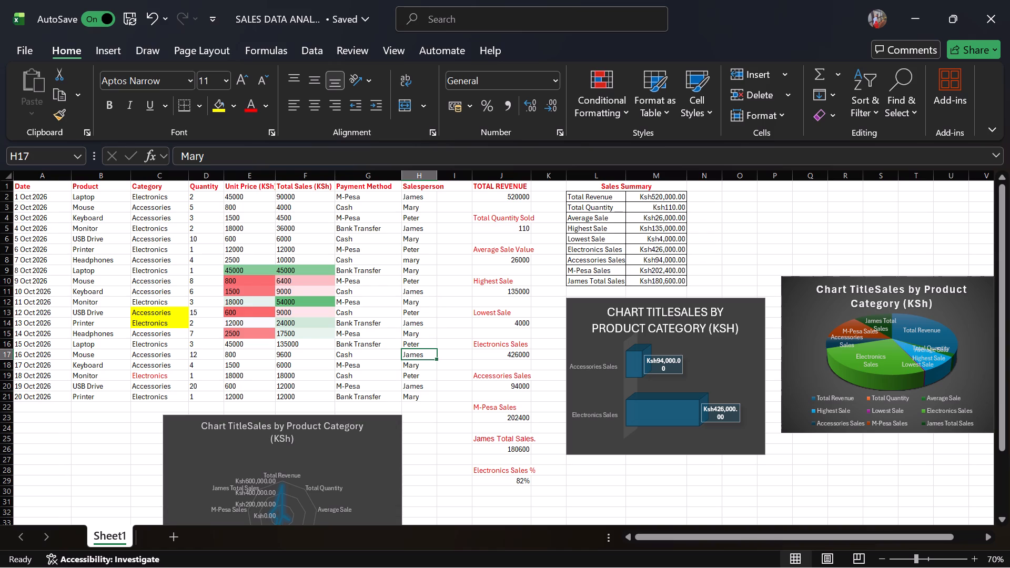
{"action": "left_click", "coordinate": [383, 343]}
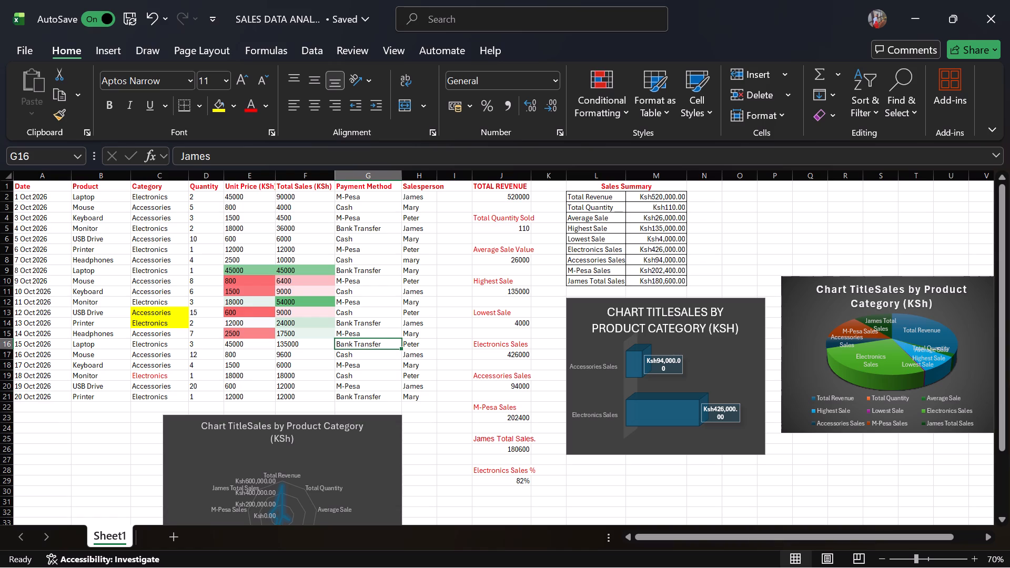
{"action": "left_click", "coordinate": [374, 299]}
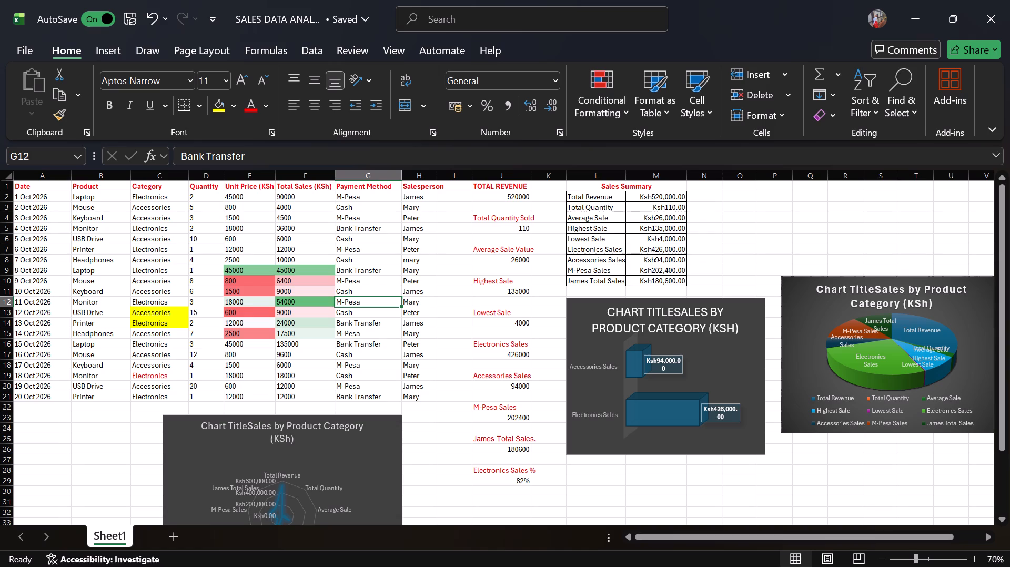
{"action": "left_click", "coordinate": [381, 323]}
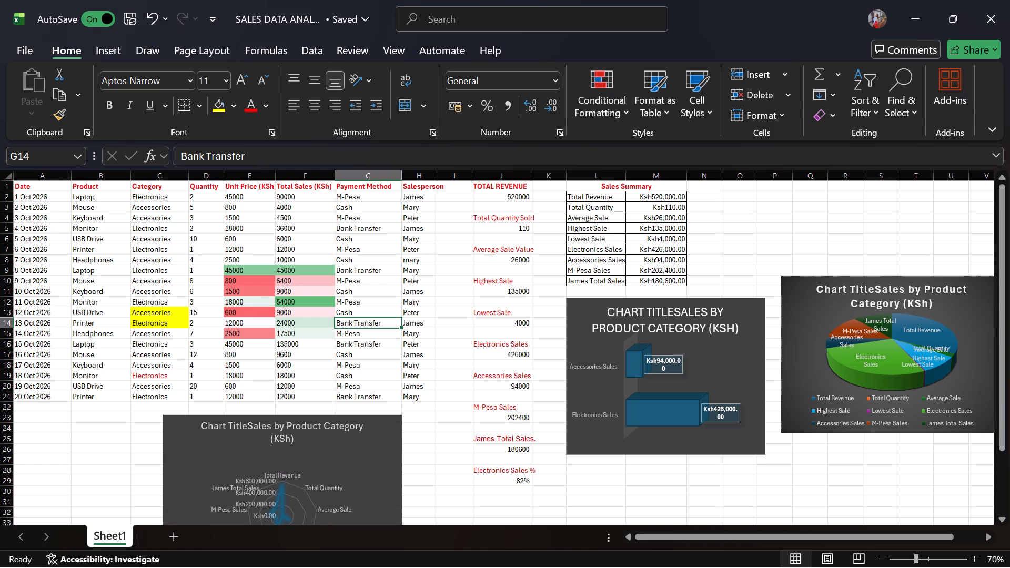
{"action": "left_click", "coordinate": [443, 293]}
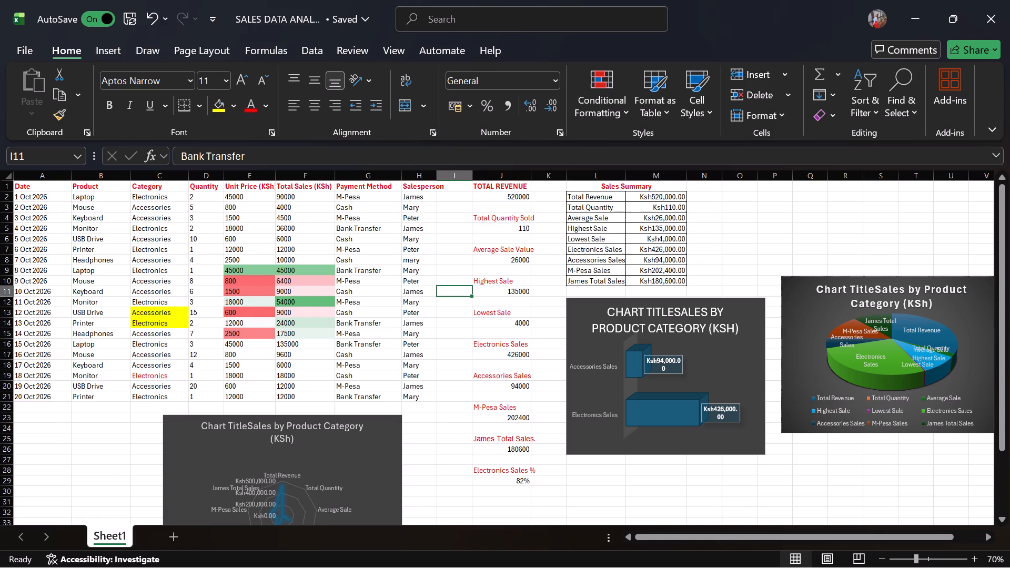
{"action": "left_click", "coordinate": [415, 279]}
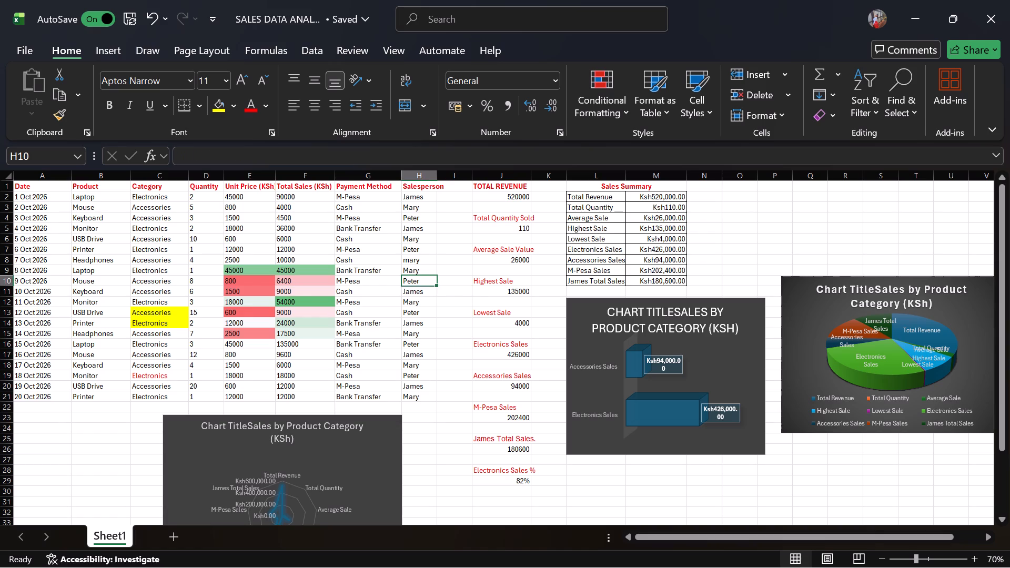
{"action": "left_click", "coordinate": [415, 291]}
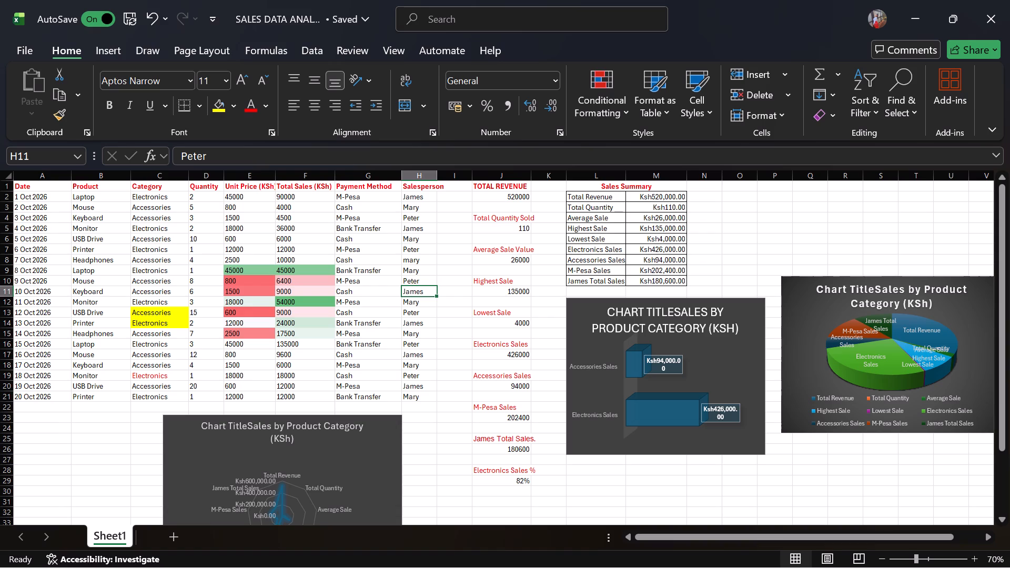
Review the Payment Method entries in rows 8 to 19, plus the Total Sales and Quantity entries in rows 18 and 19.
{"action": "left_click", "coordinate": [371, 285]}
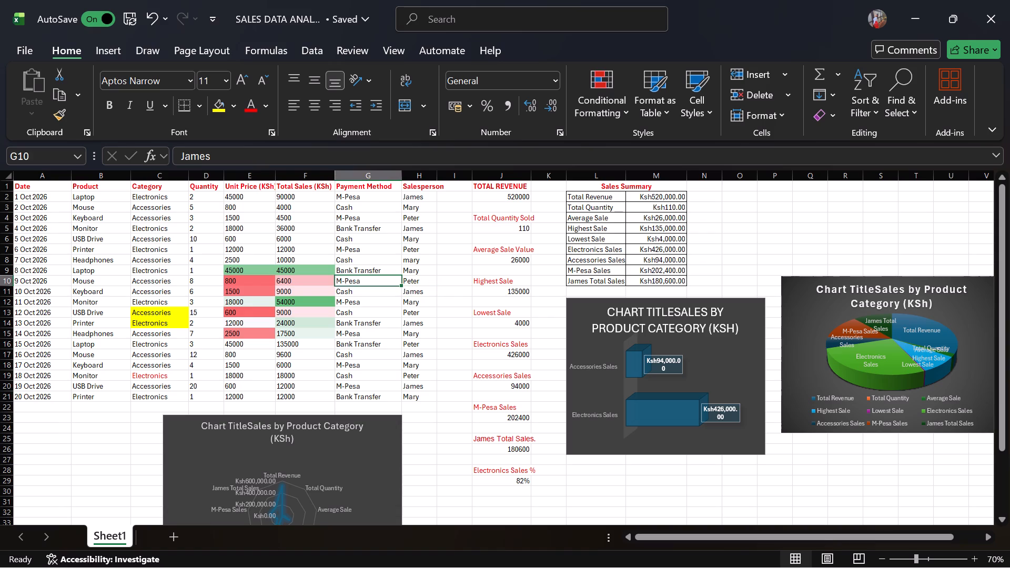
{"action": "left_click", "coordinate": [362, 259]}
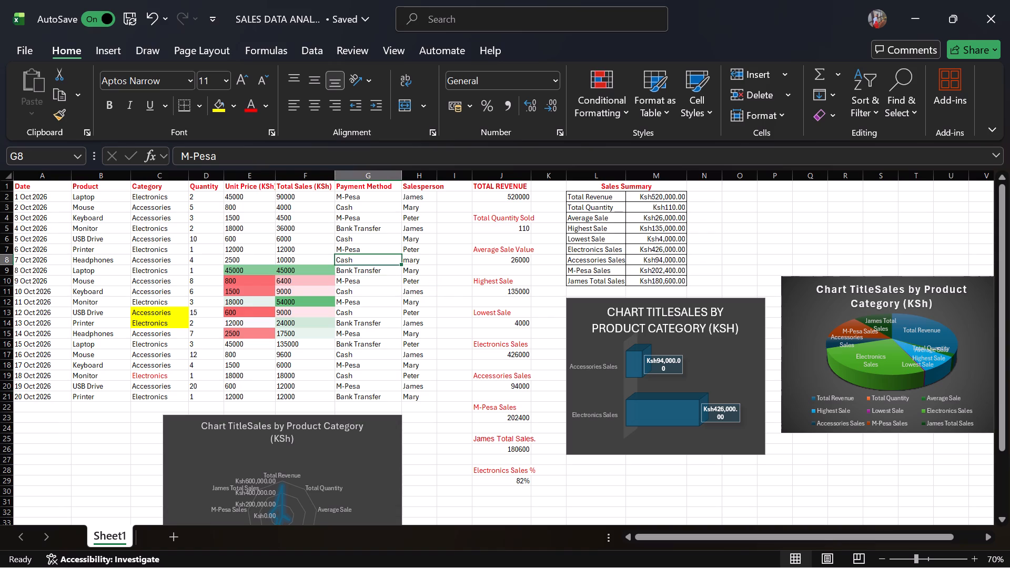
{"action": "left_click", "coordinate": [360, 279]}
{"action": "left_click", "coordinate": [360, 295]}
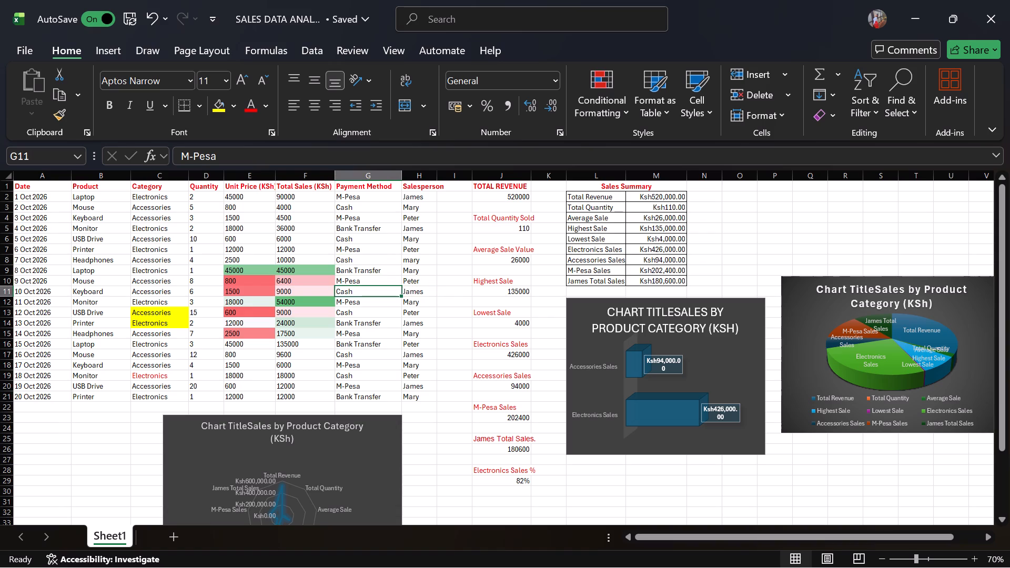
{"action": "left_click", "coordinate": [361, 311]}
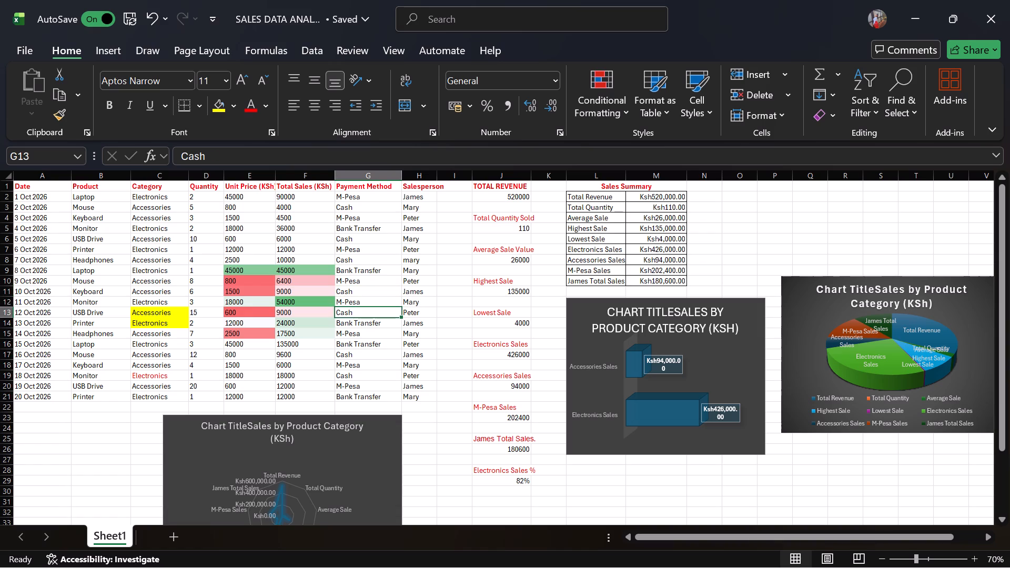
{"action": "left_click", "coordinate": [312, 362]}
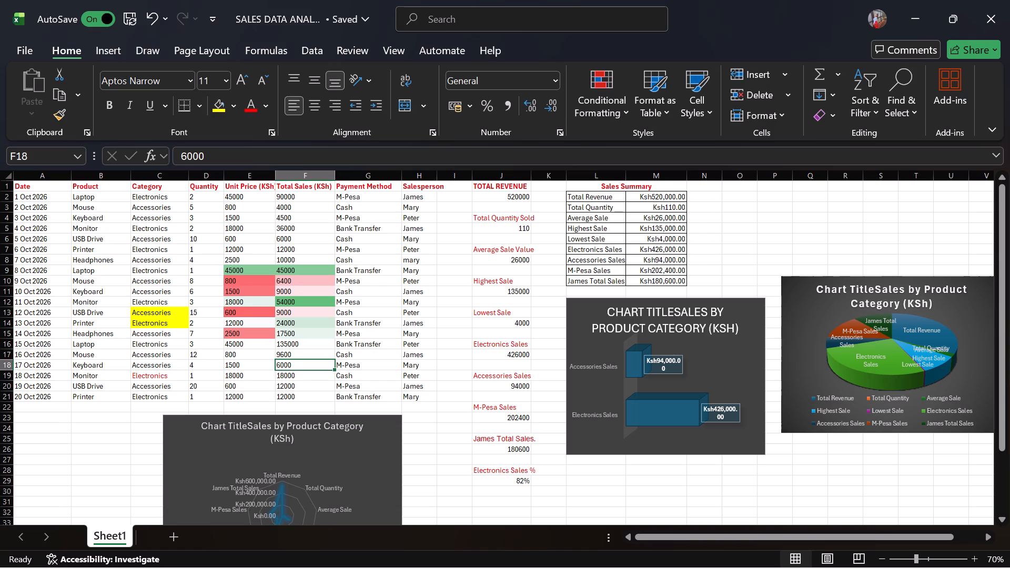
{"action": "left_click", "coordinate": [376, 378]}
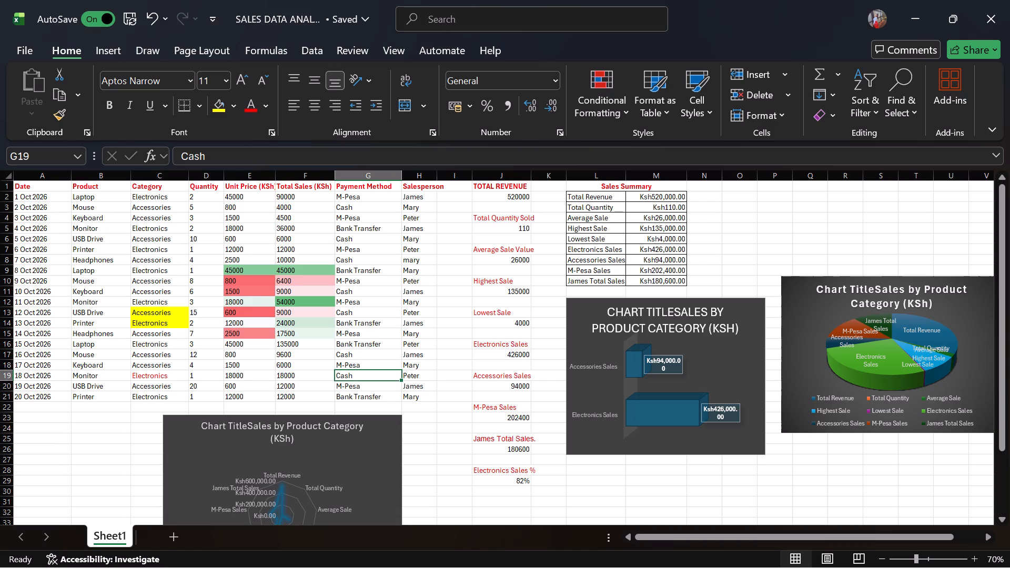
{"action": "left_click", "coordinate": [340, 359]}
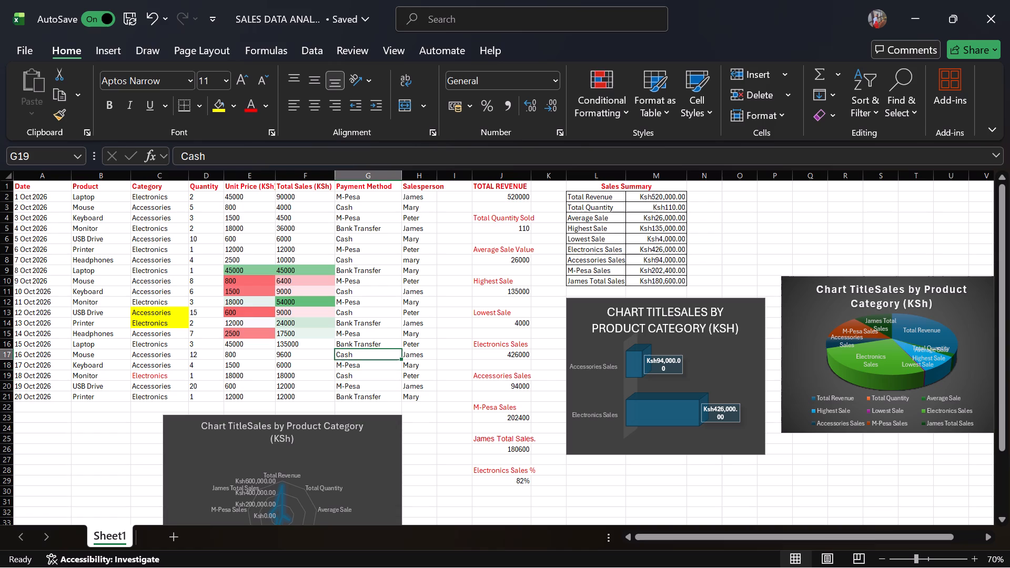
{"action": "left_click", "coordinate": [277, 362]}
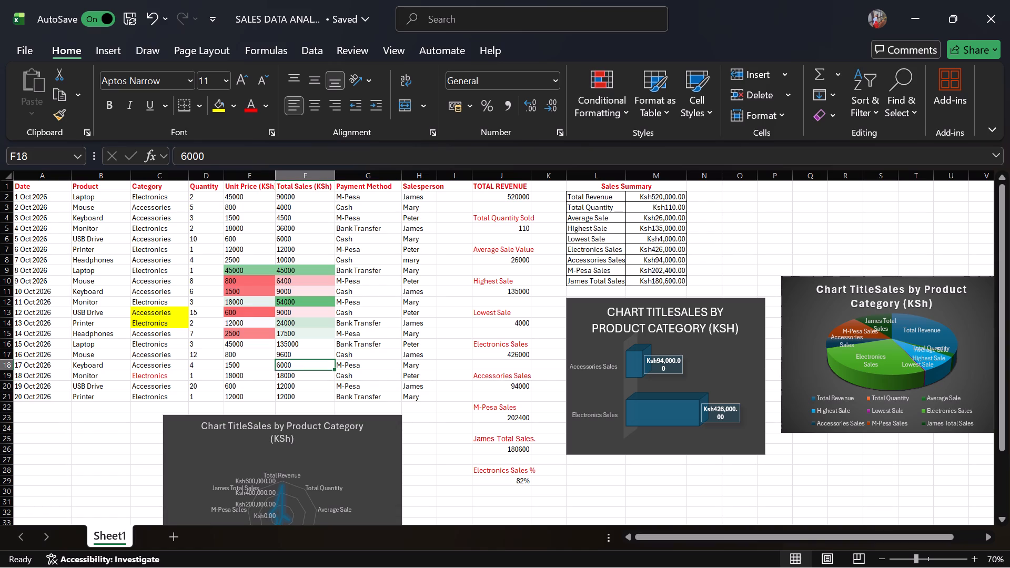
{"action": "left_click", "coordinate": [194, 372]}
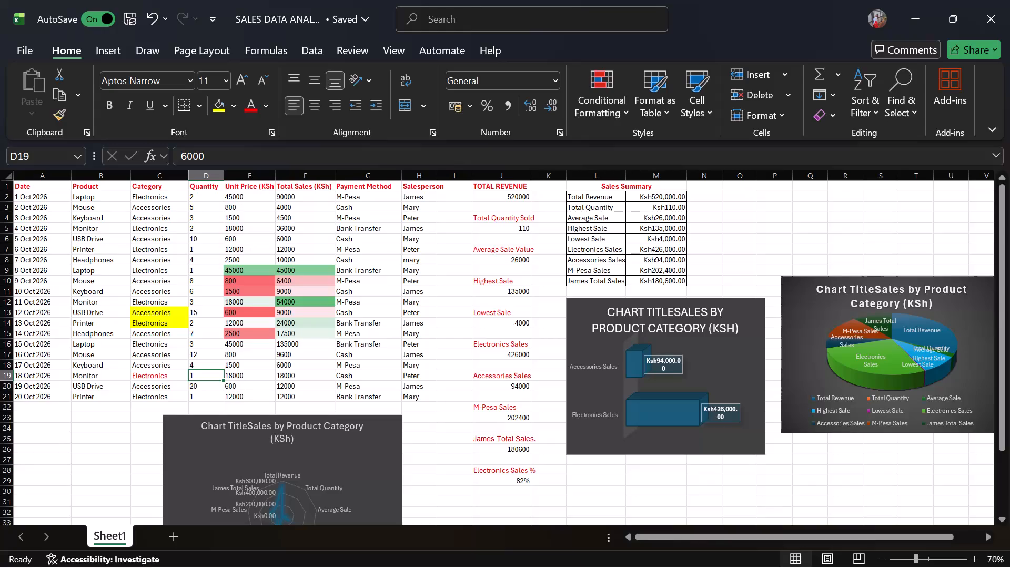
Review the Product entries of the sales records in rows 6 to 19.
{"action": "left_click", "coordinate": [125, 374]}
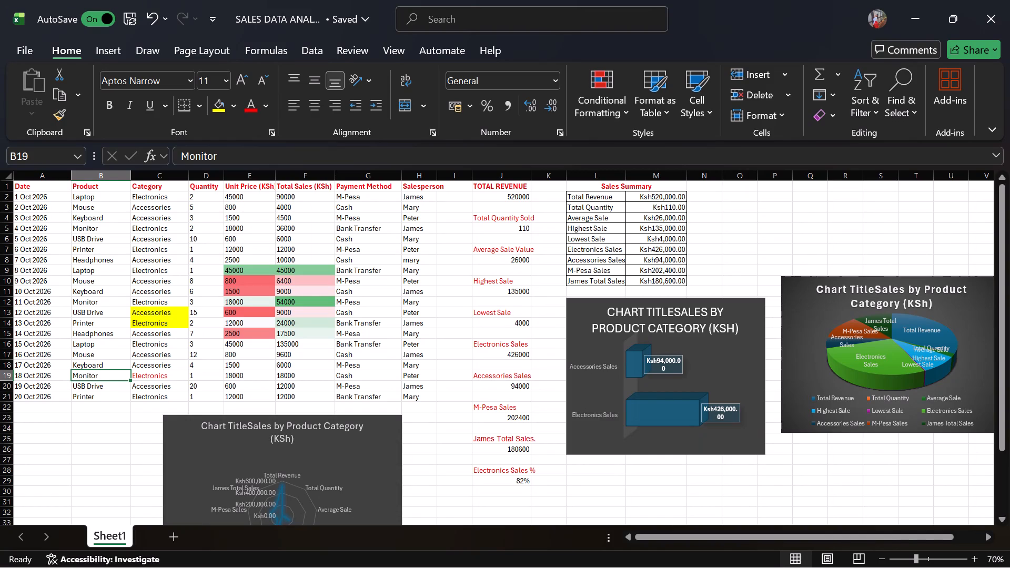
{"action": "left_click", "coordinate": [104, 358]}
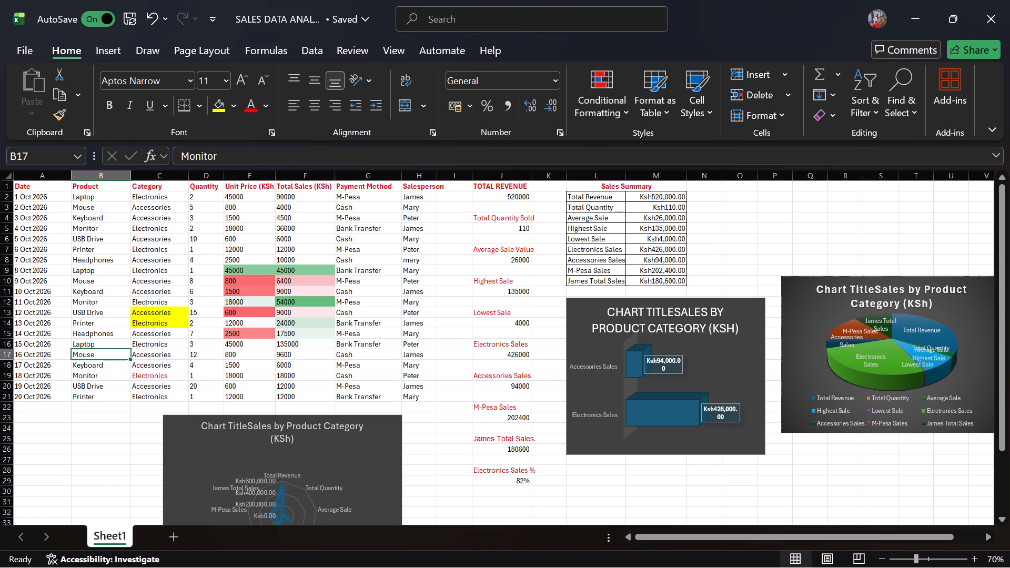
{"action": "left_click", "coordinate": [93, 308]}
{"action": "left_click", "coordinate": [89, 285]}
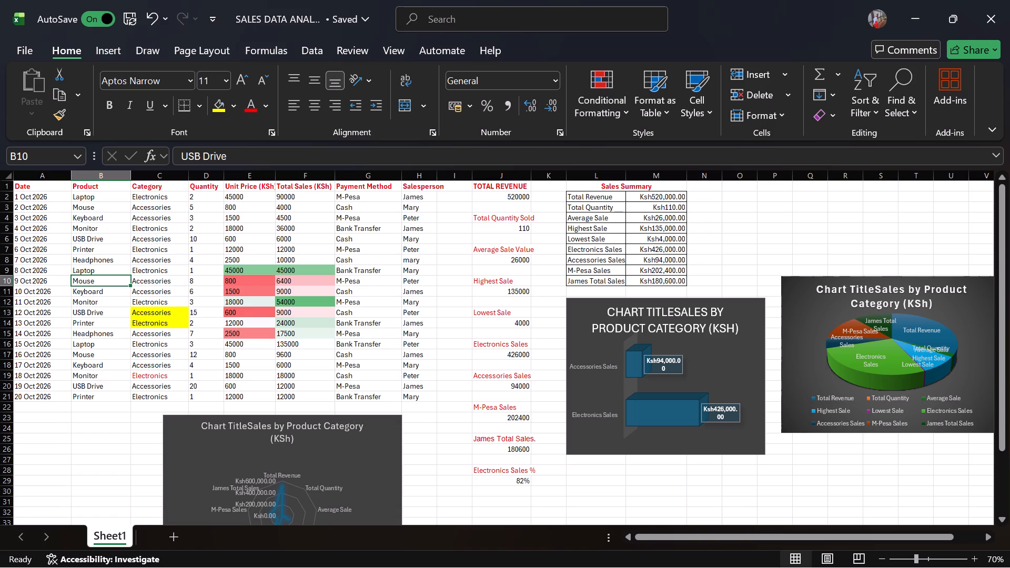
{"action": "left_click", "coordinate": [63, 239]}
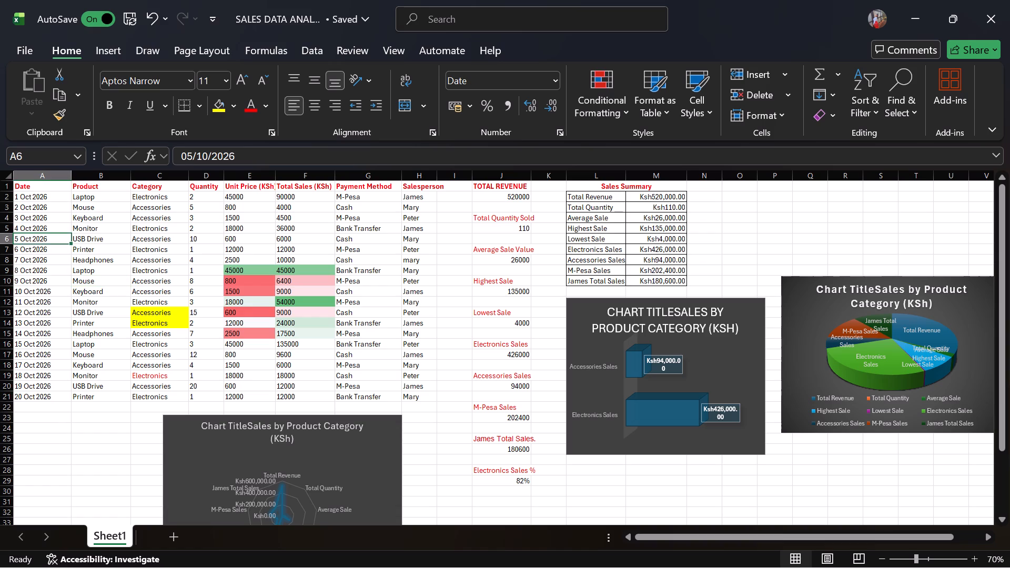
{"action": "left_click", "coordinate": [85, 237]}
{"action": "left_click", "coordinate": [115, 265]}
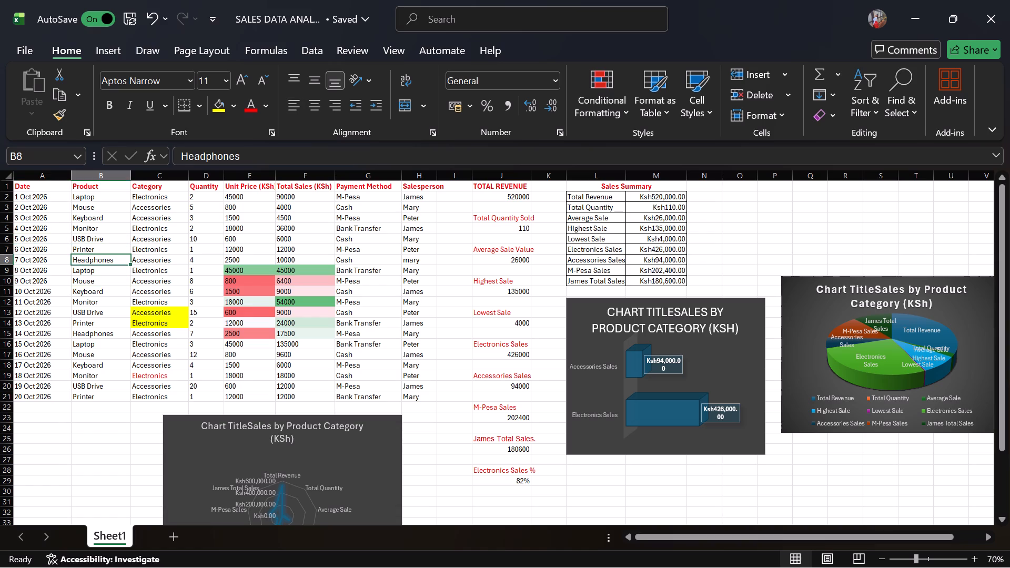
{"action": "left_click", "coordinate": [113, 287]}
{"action": "left_click", "coordinate": [107, 311]}
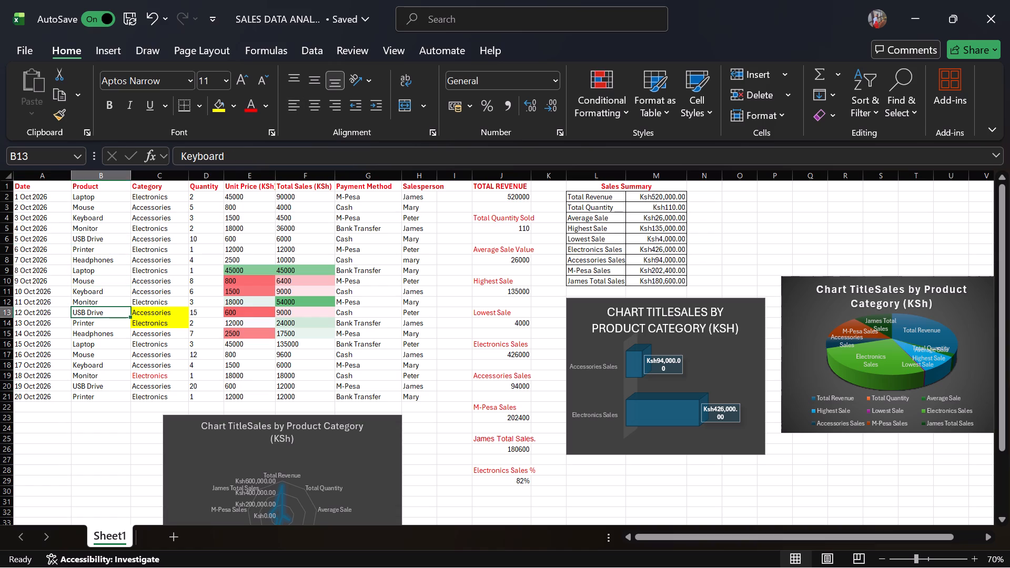
{"action": "left_click", "coordinate": [117, 359]}
{"action": "left_click", "coordinate": [102, 371]}
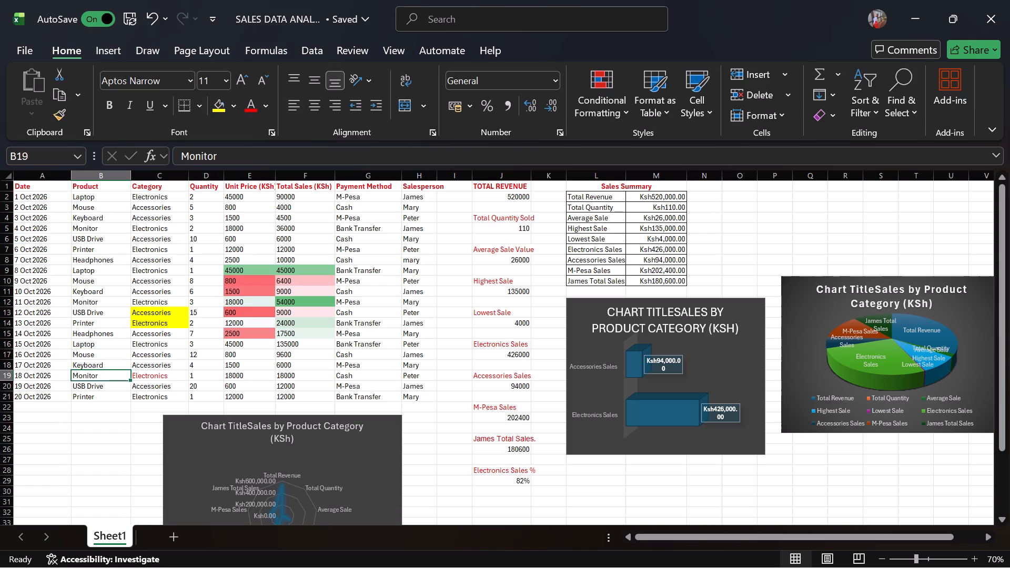
Examine the Category entries in rows 10 to 15, the product category bar chart and the Average Sale Value formula.
{"action": "left_click", "coordinate": [143, 336]}
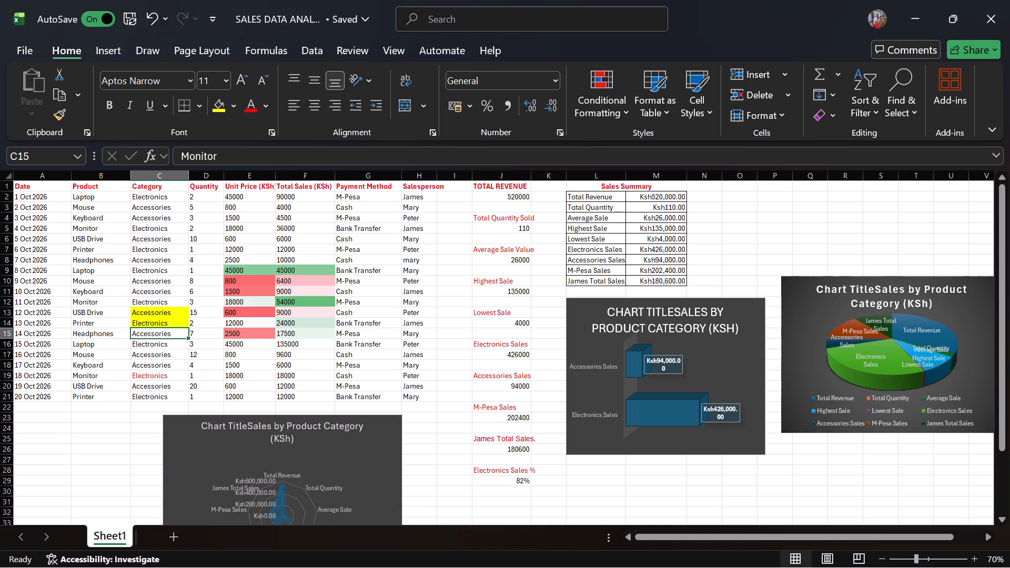
{"action": "left_click", "coordinate": [144, 312]}
{"action": "left_click", "coordinate": [146, 321]}
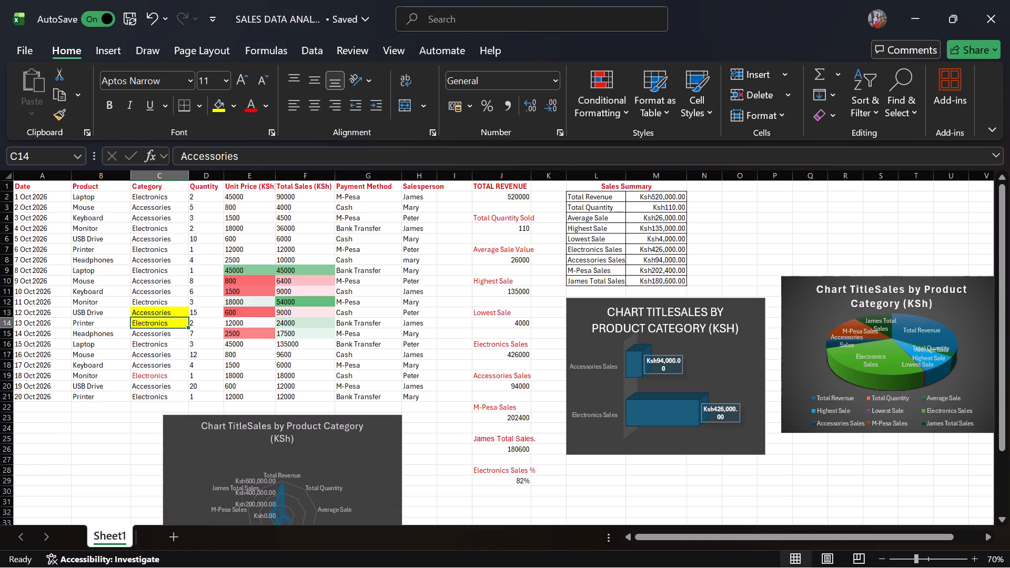
{"action": "left_click", "coordinate": [141, 279]}
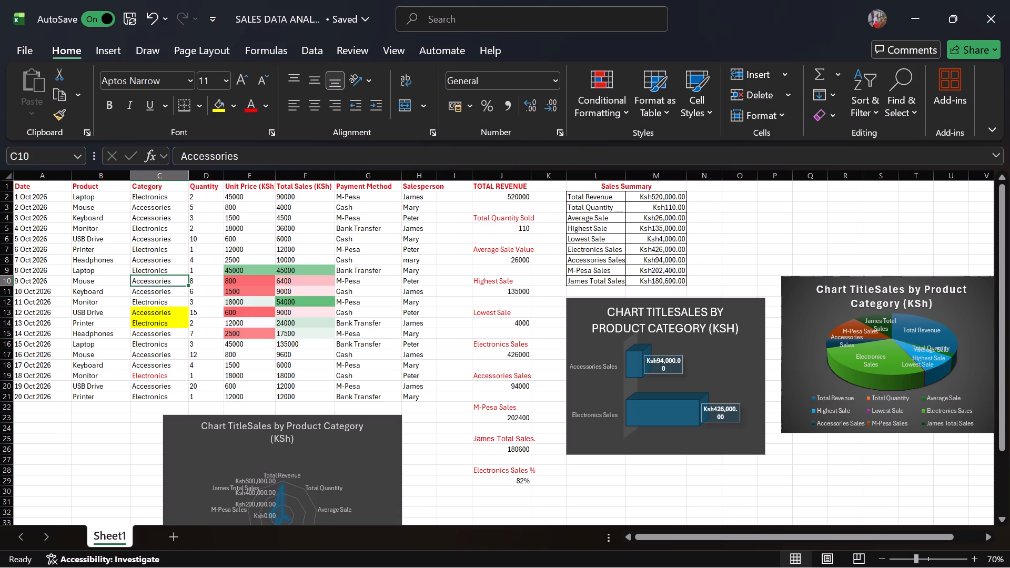
{"action": "left_click", "coordinate": [141, 313]}
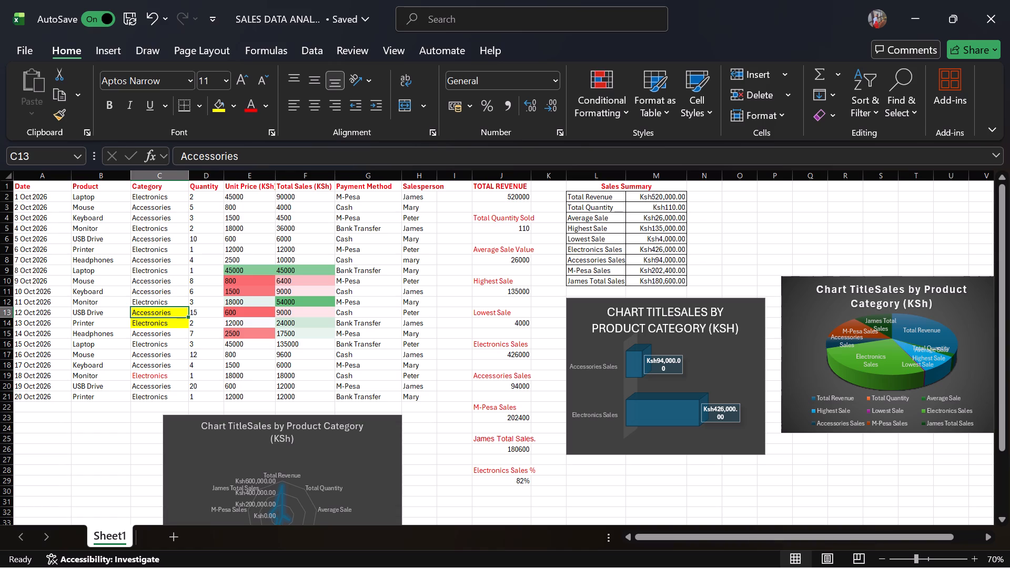
{"action": "left_click", "coordinate": [139, 300]}
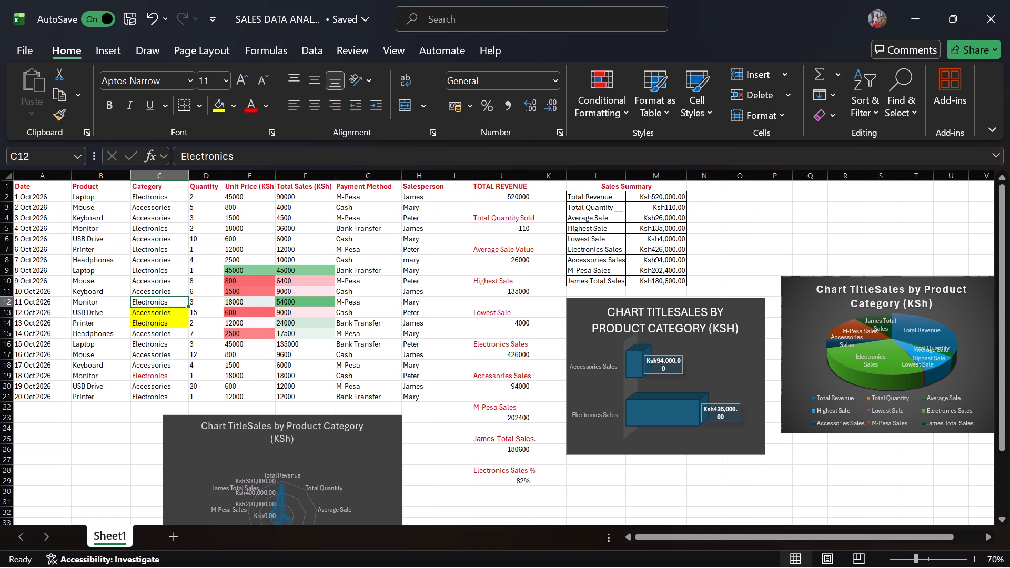
{"action": "left_click", "coordinate": [658, 351]}
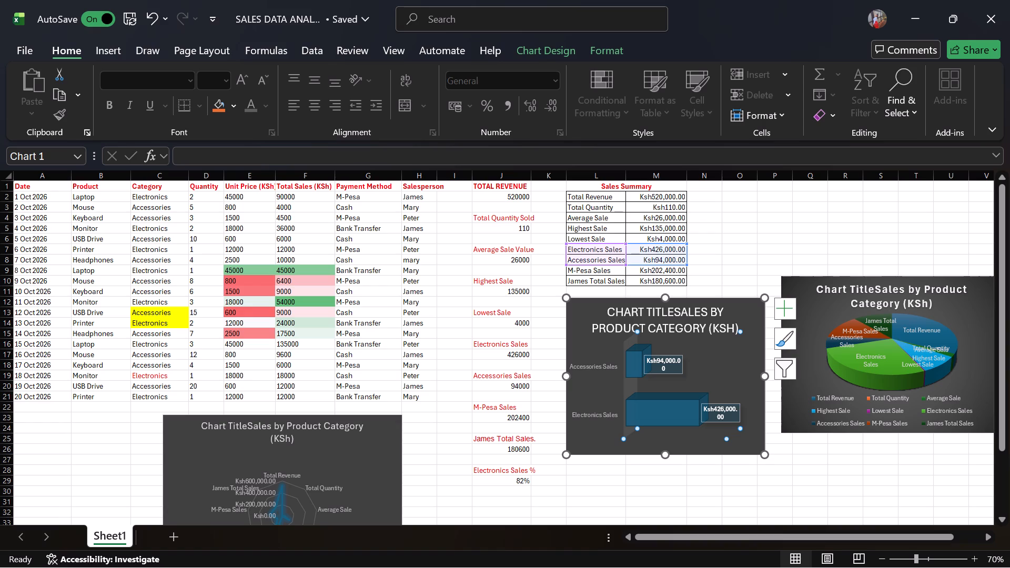
{"action": "left_click", "coordinate": [490, 261]}
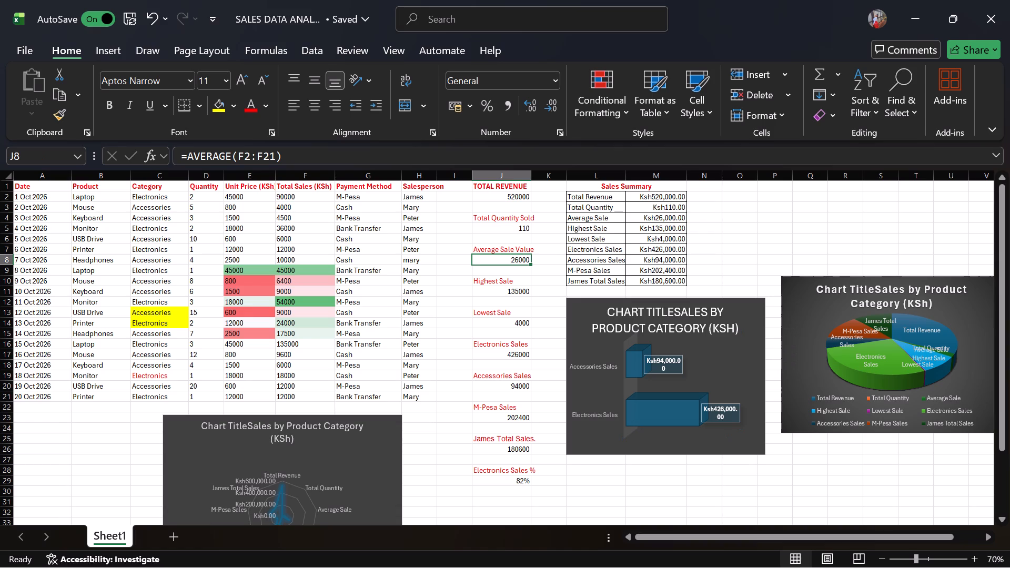
Review the Payment Method and Salesperson entries of the sales records in rows 6 to 14.
{"action": "left_click", "coordinate": [402, 242]}
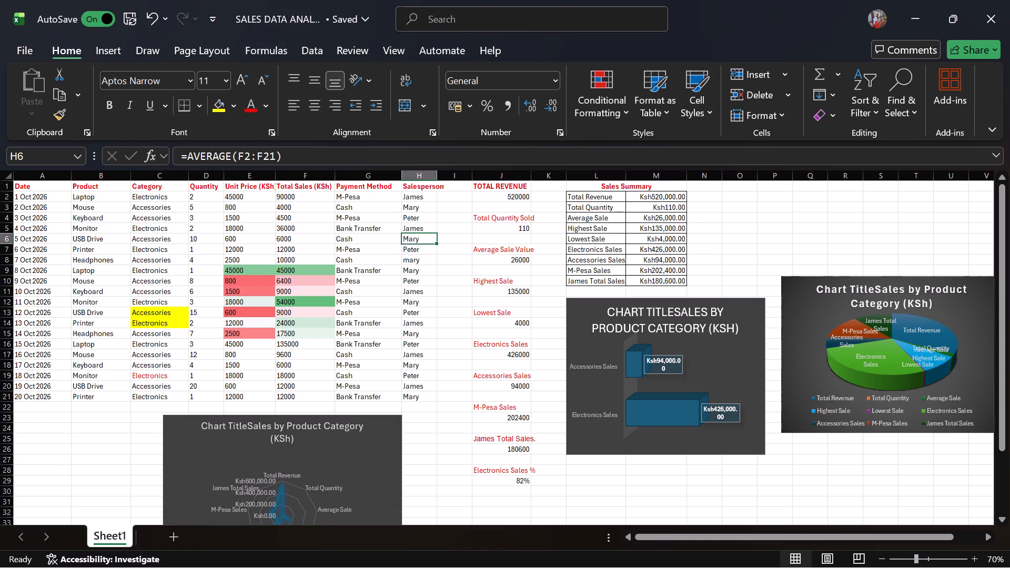
{"action": "left_click", "coordinate": [400, 265]}
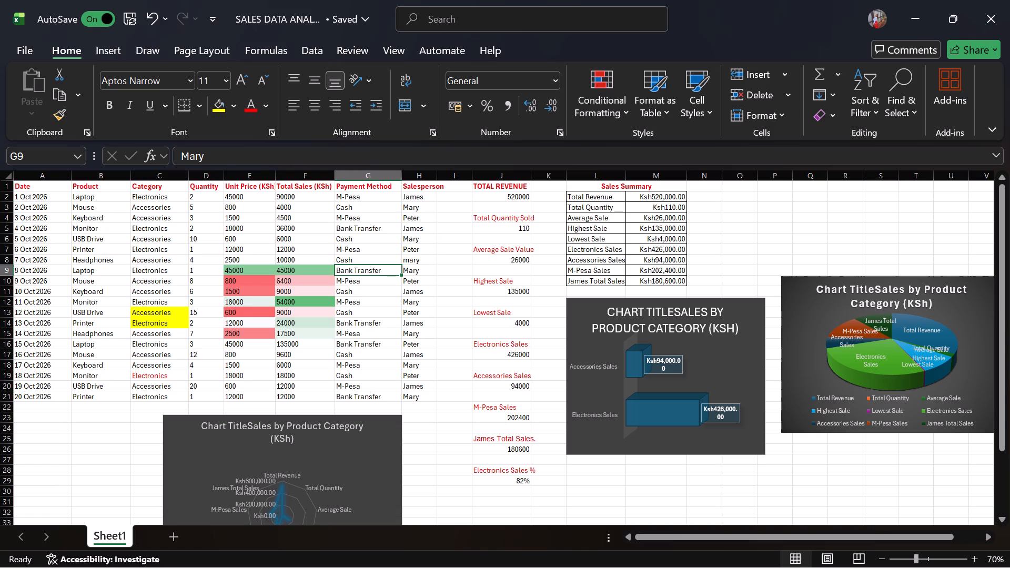
{"action": "left_click", "coordinate": [416, 313]}
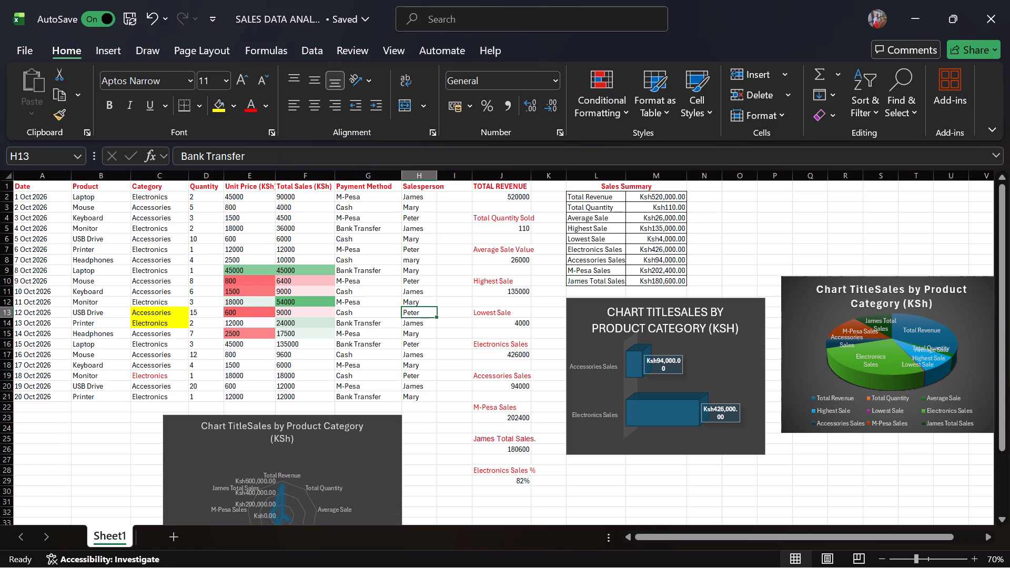
{"action": "left_click", "coordinate": [355, 319]}
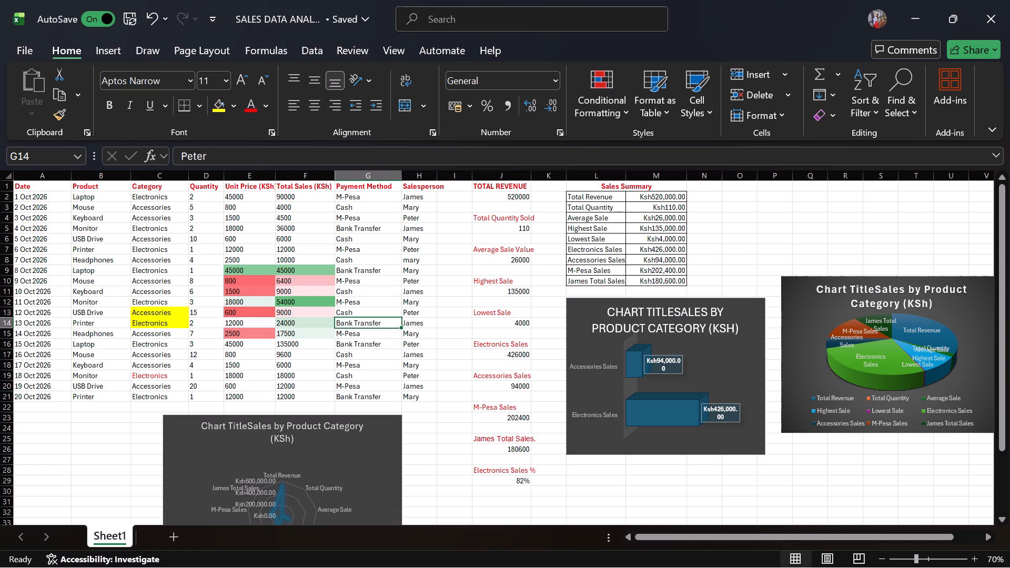
{"action": "left_click", "coordinate": [373, 285]}
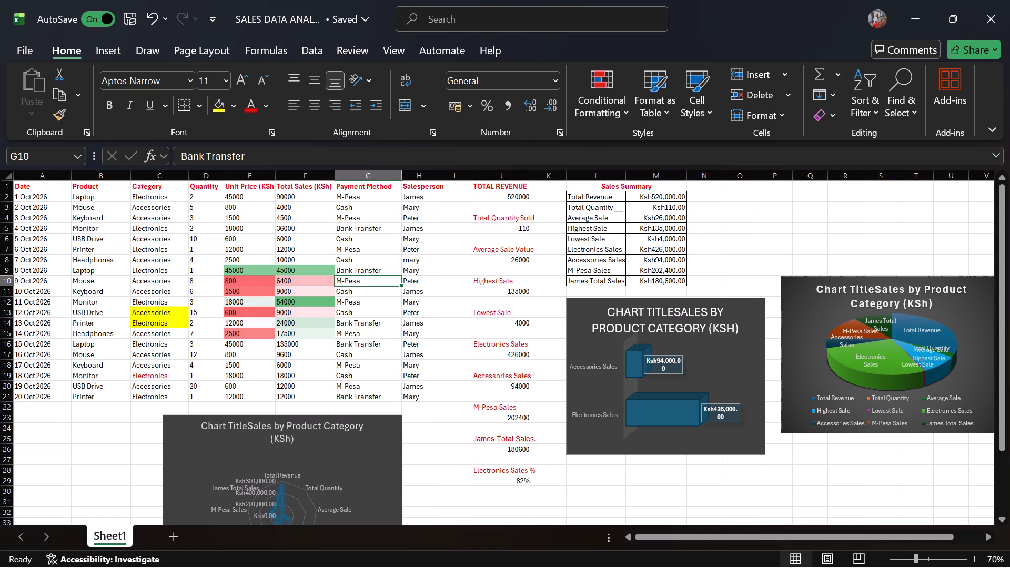
{"action": "left_click", "coordinate": [349, 253]}
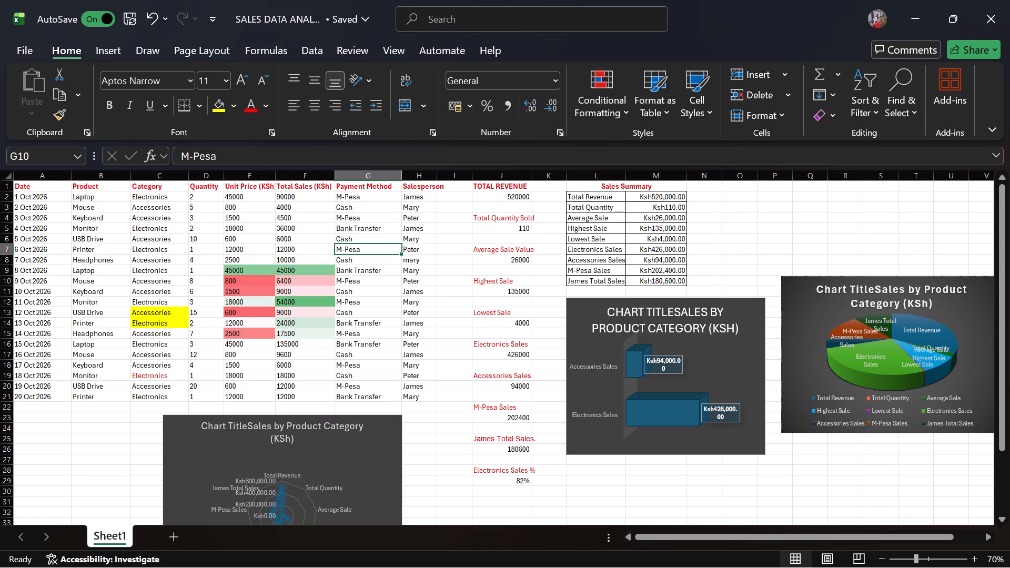
{"action": "left_click", "coordinate": [348, 275]}
{"action": "left_click", "coordinate": [348, 275]}
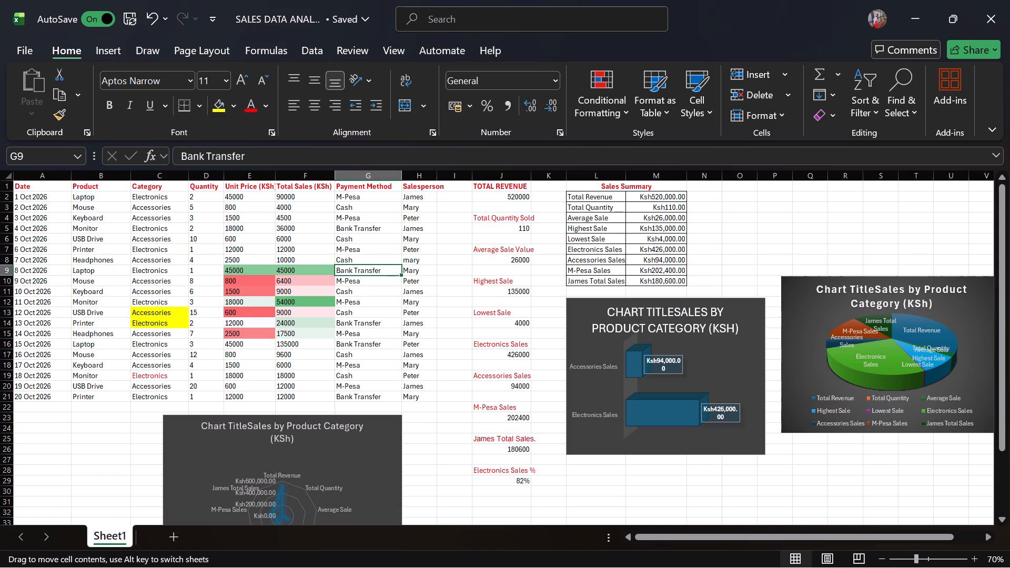
{"action": "left_click", "coordinate": [355, 286]}
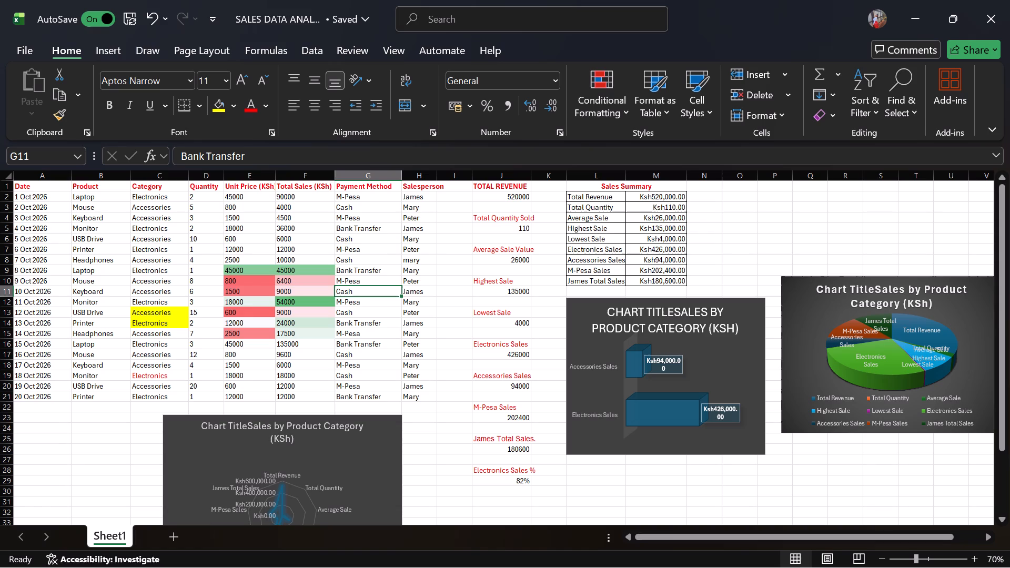
{"action": "left_click", "coordinate": [353, 310]}
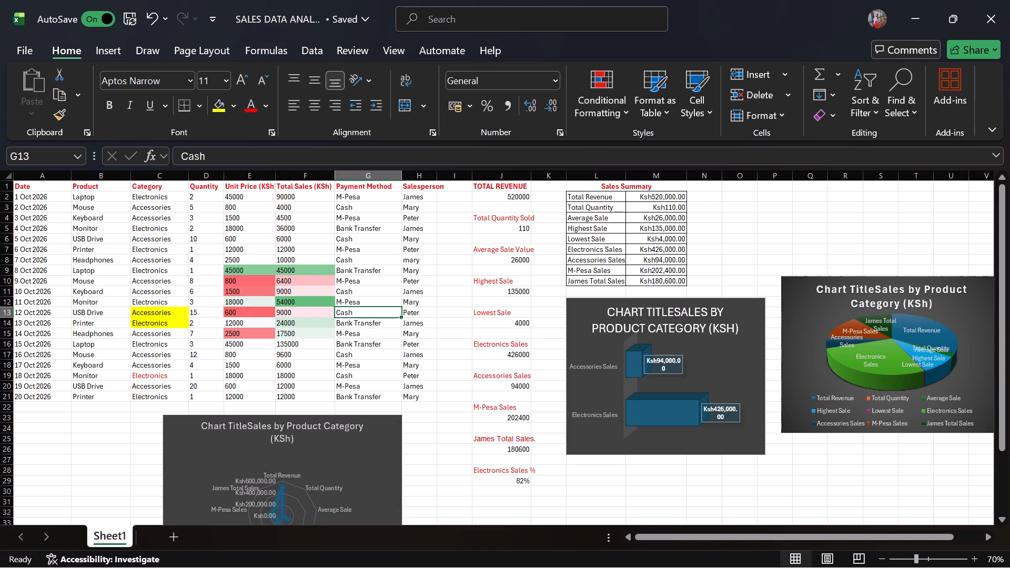
{"action": "left_click", "coordinate": [360, 288]}
{"action": "left_click", "coordinate": [360, 279]}
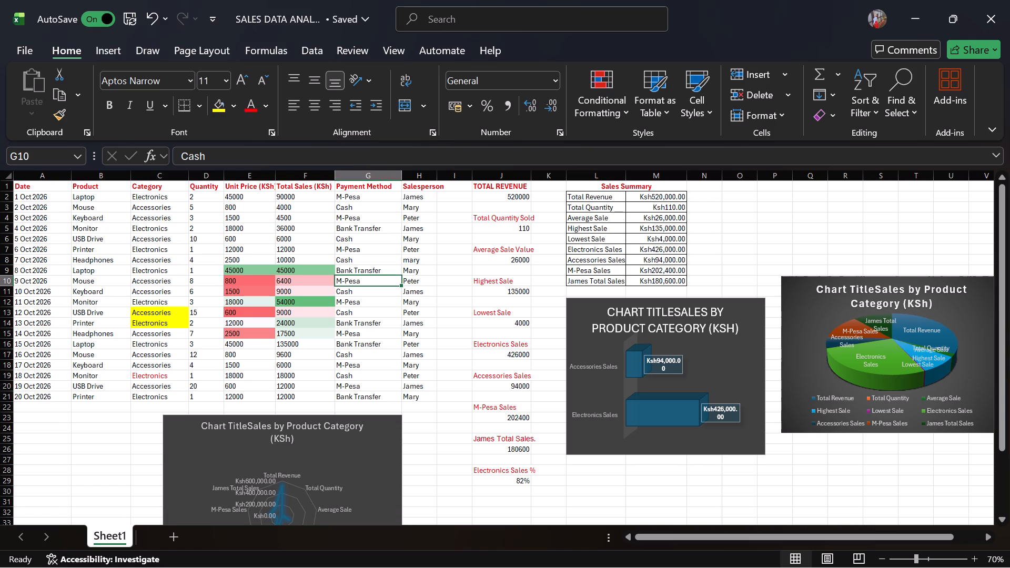
{"action": "left_click", "coordinate": [392, 313]}
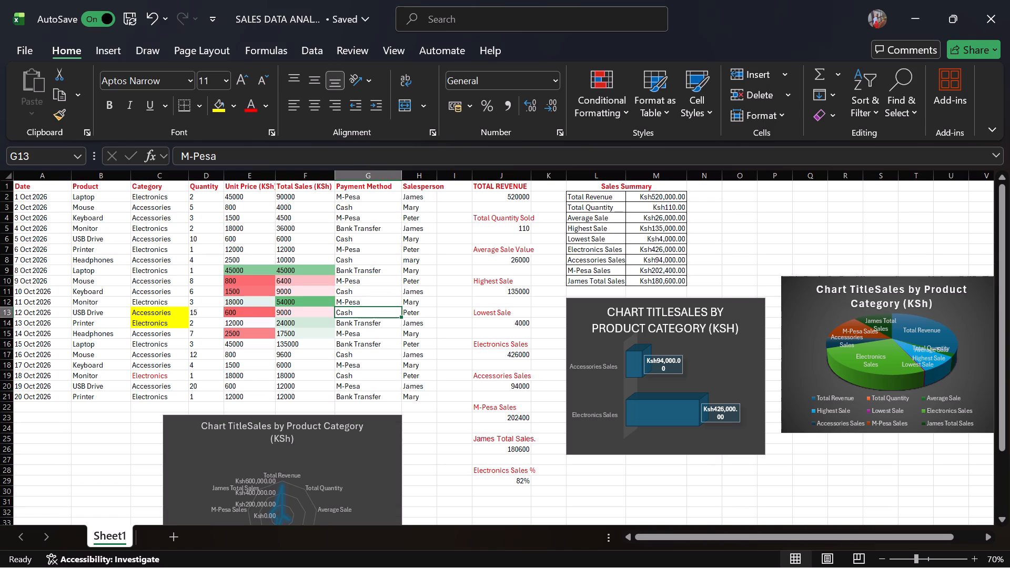
{"action": "left_click", "coordinate": [382, 321]}
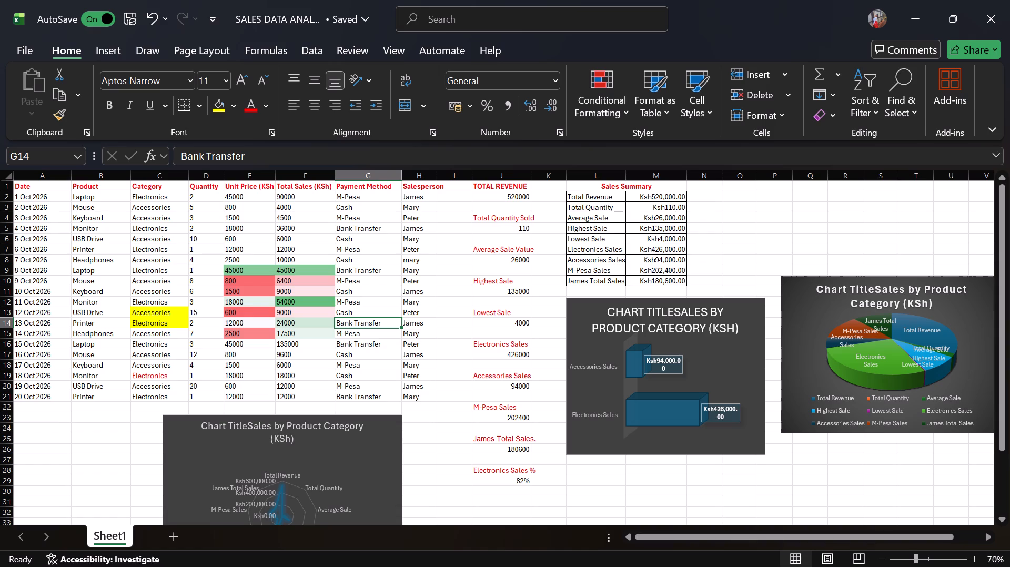
Review the Category, Quantity, Unit Price and Payment Method entries of the sales records in rows 4 to 9.
{"action": "left_click", "coordinate": [390, 266]}
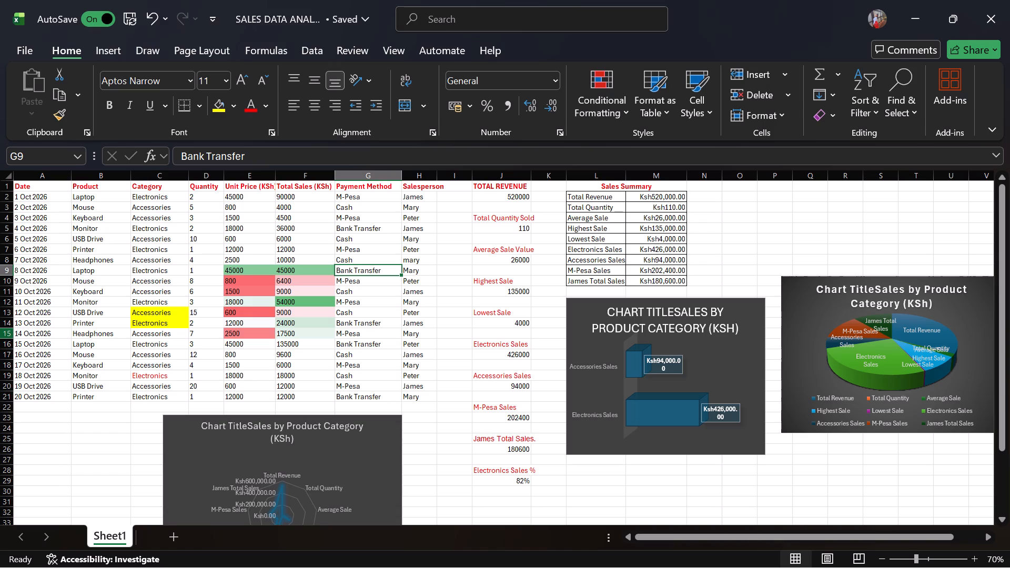
{"action": "left_click", "coordinate": [166, 270]}
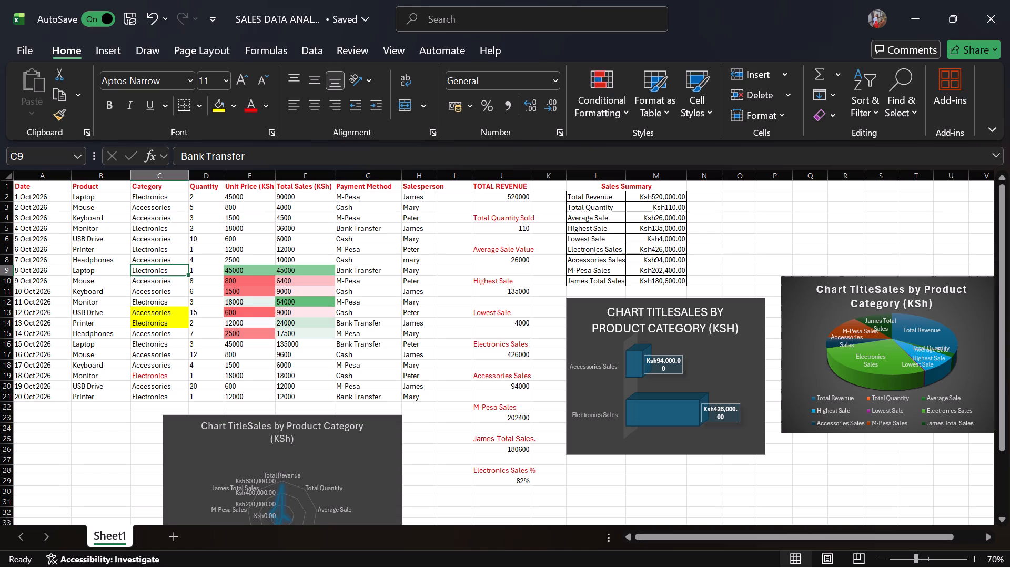
{"action": "left_click", "coordinate": [204, 253]}
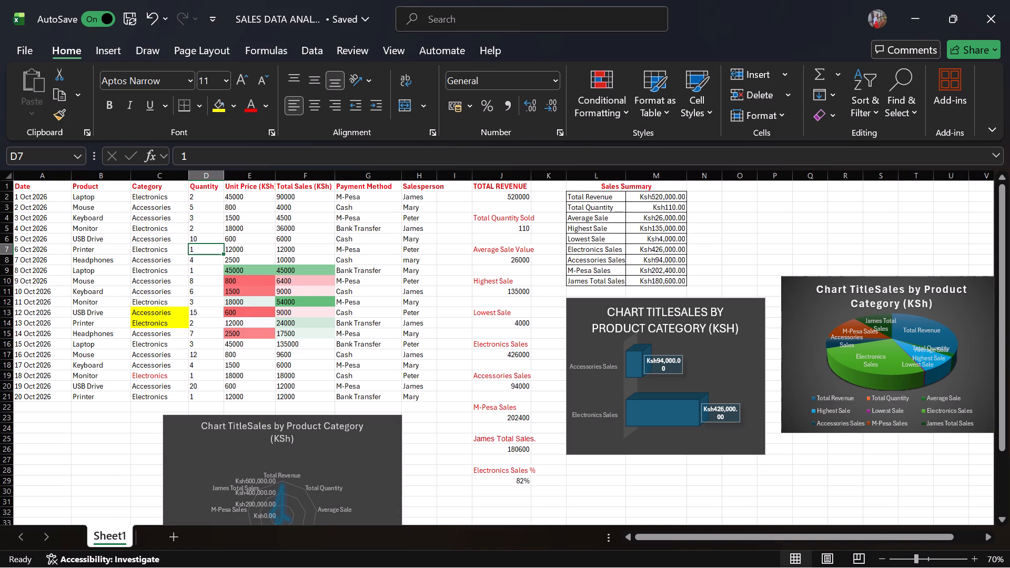
{"action": "left_click", "coordinate": [206, 214]}
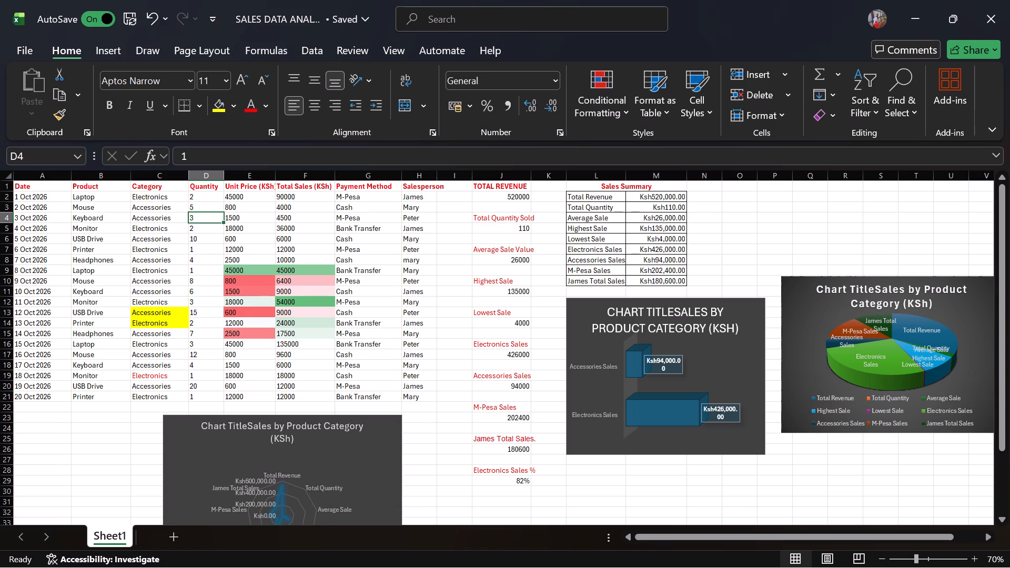
{"action": "left_click", "coordinate": [245, 221]}
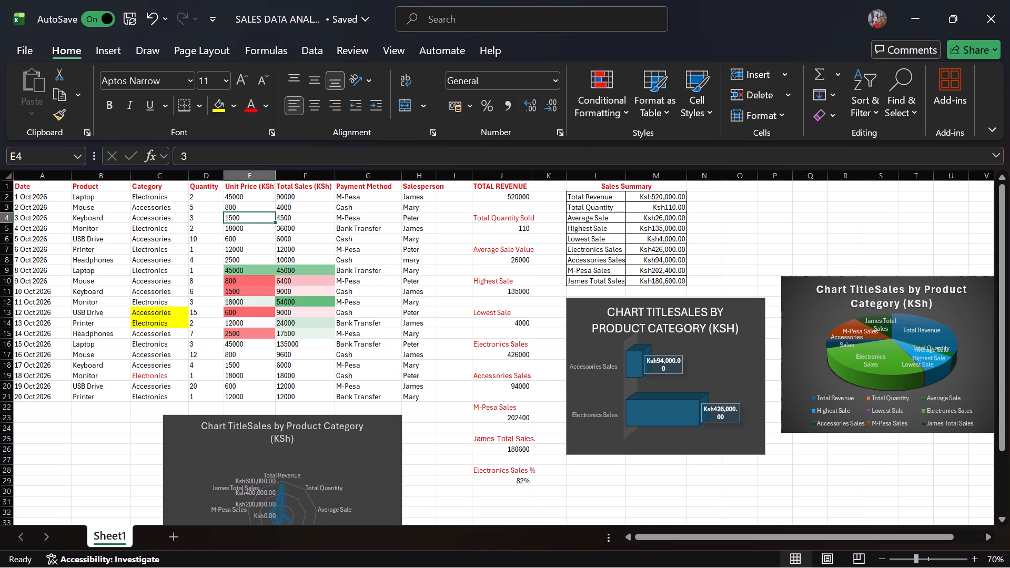
{"action": "left_click", "coordinate": [380, 224]}
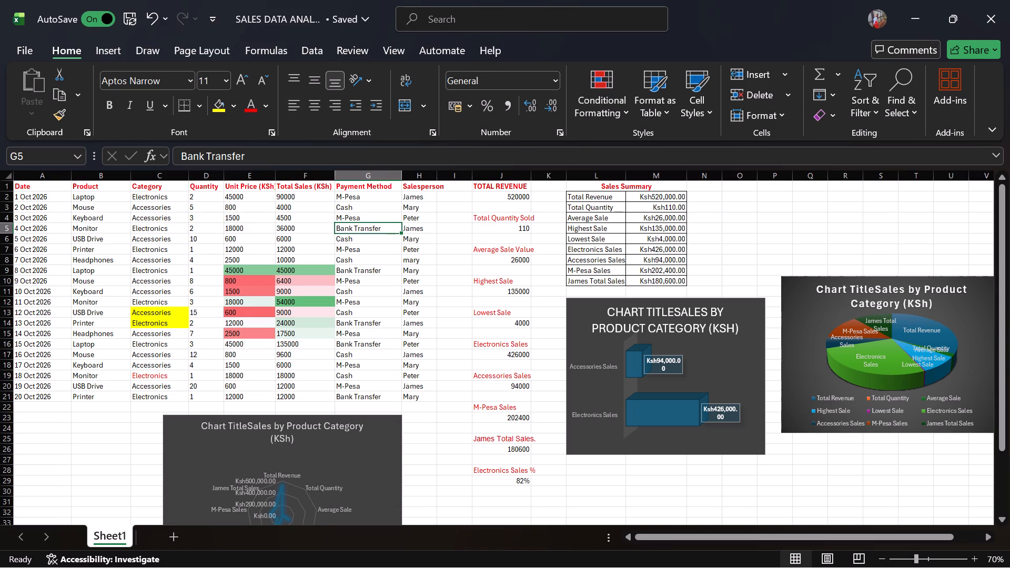
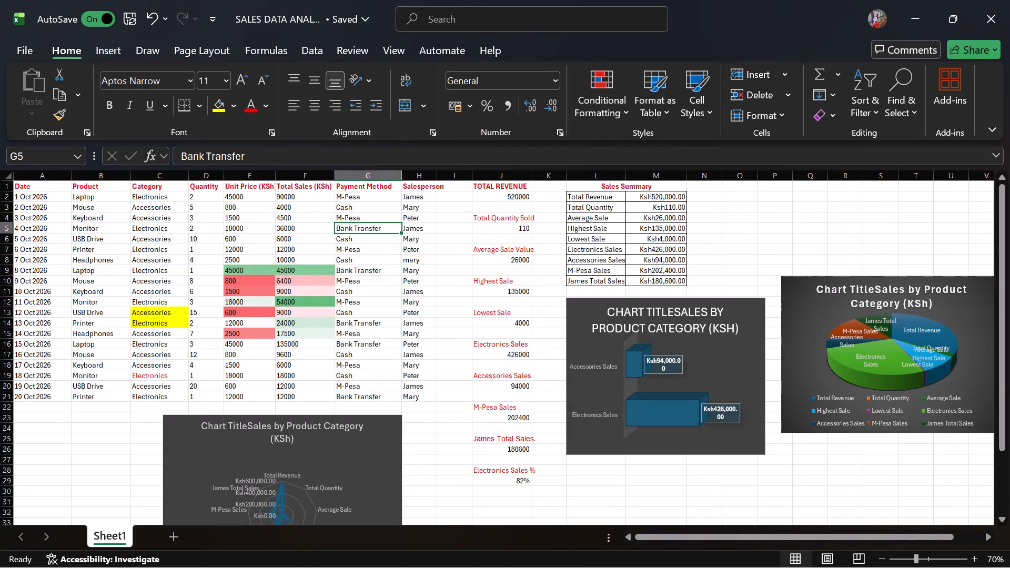
Examine the Sales by Product Category radar chart below the sales records.
{"action": "left_click", "coordinate": [135, 288]}
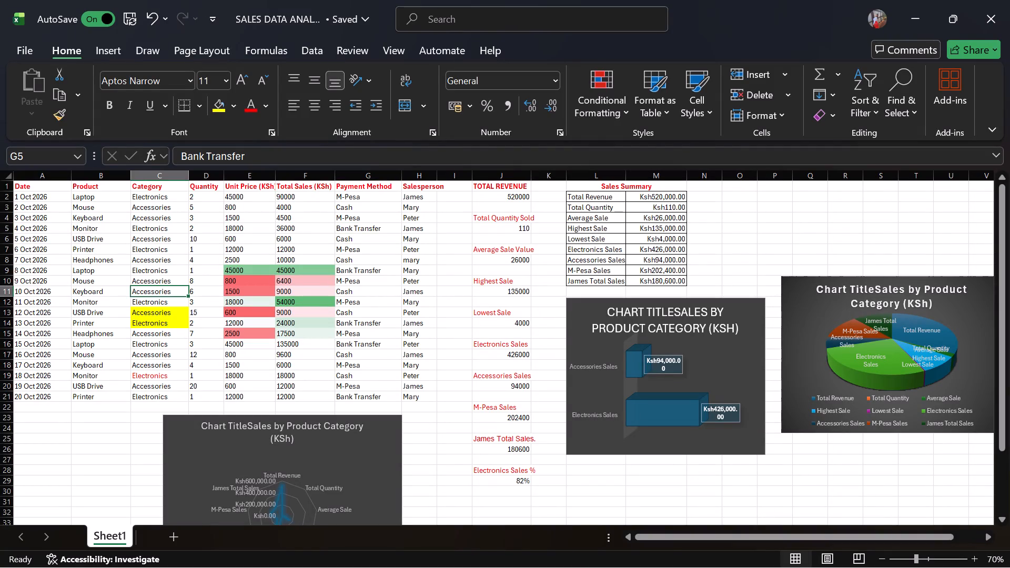
{"action": "scroll", "coordinate": [176, 352], "scroll_direction": "down", "scroll_amount": 2}
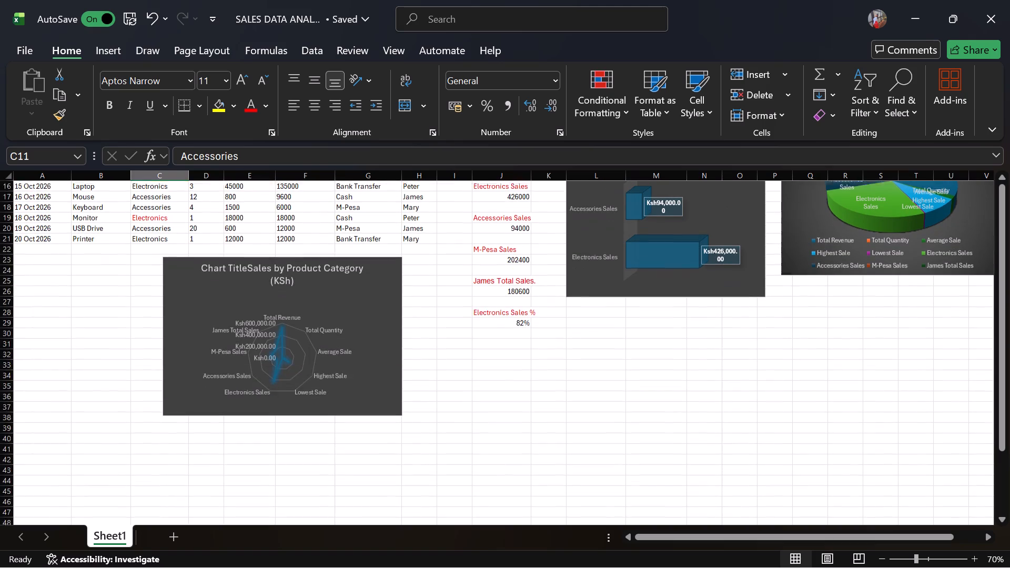
{"action": "left_click", "coordinate": [275, 336]}
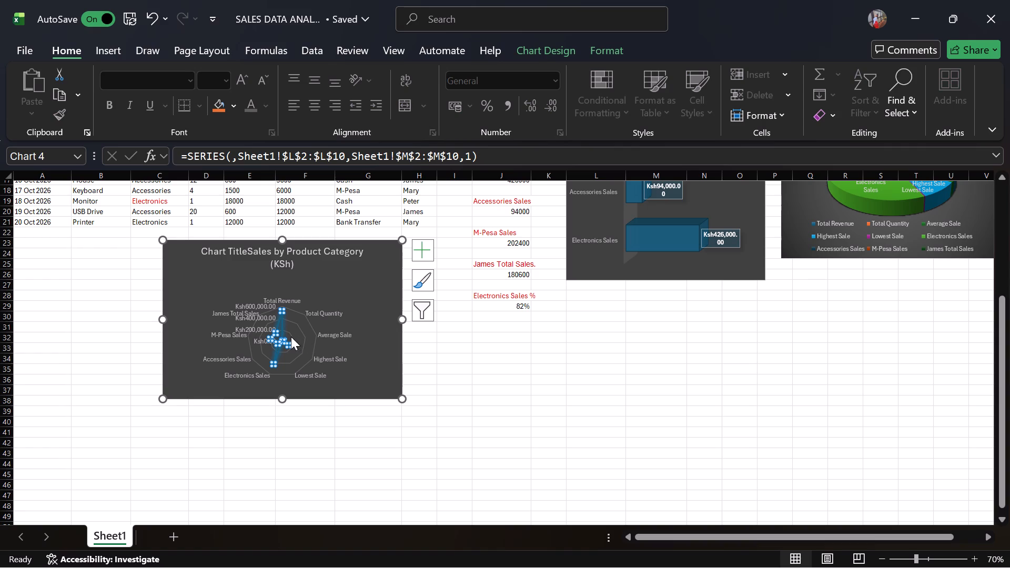
{"action": "scroll", "coordinate": [296, 320], "scroll_direction": "up", "scroll_amount": 2}
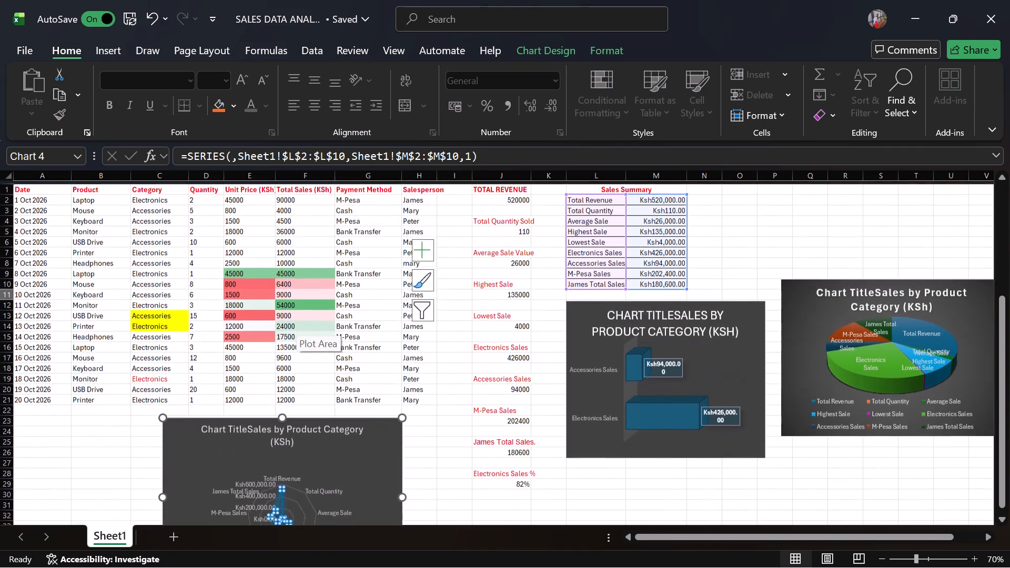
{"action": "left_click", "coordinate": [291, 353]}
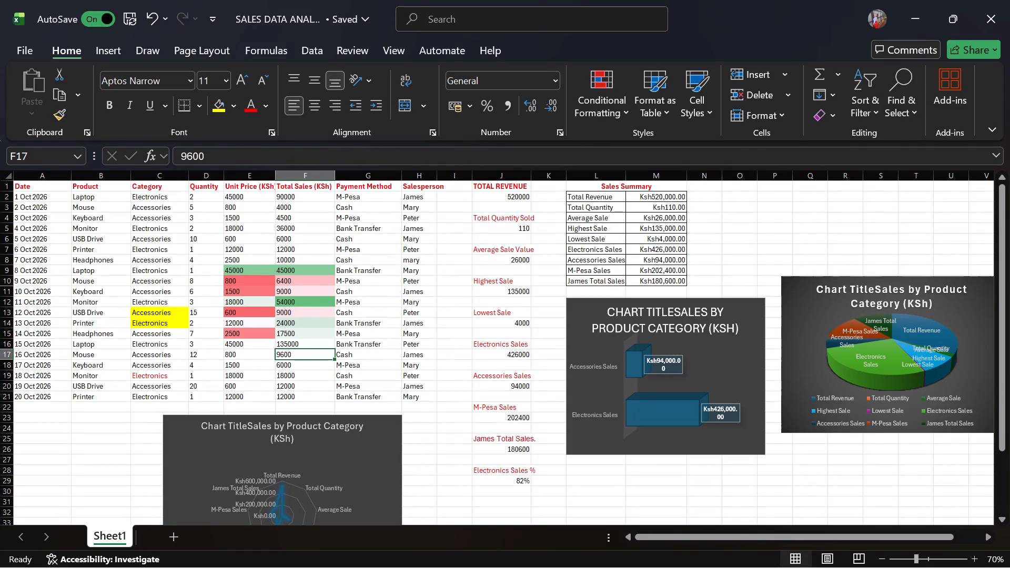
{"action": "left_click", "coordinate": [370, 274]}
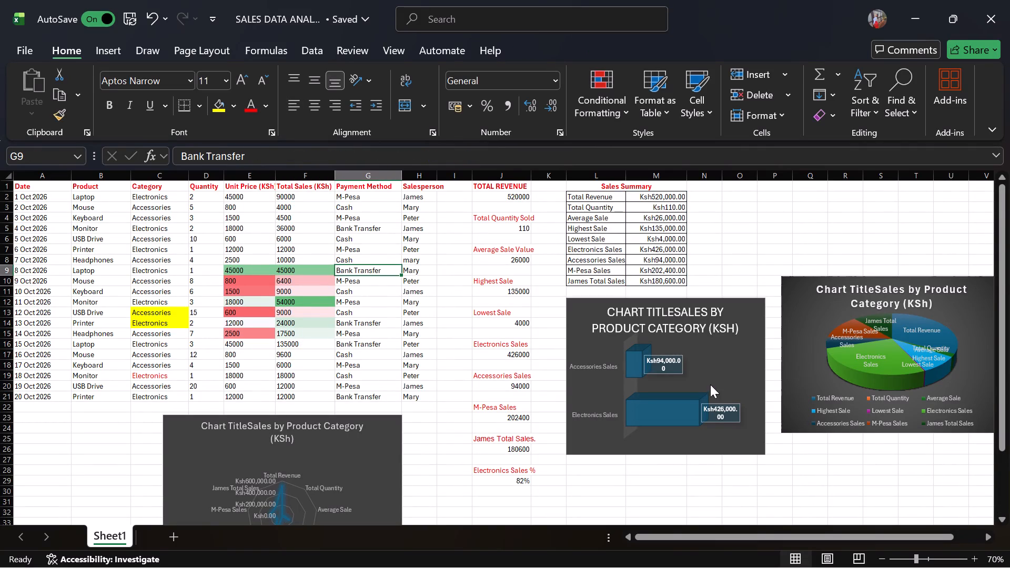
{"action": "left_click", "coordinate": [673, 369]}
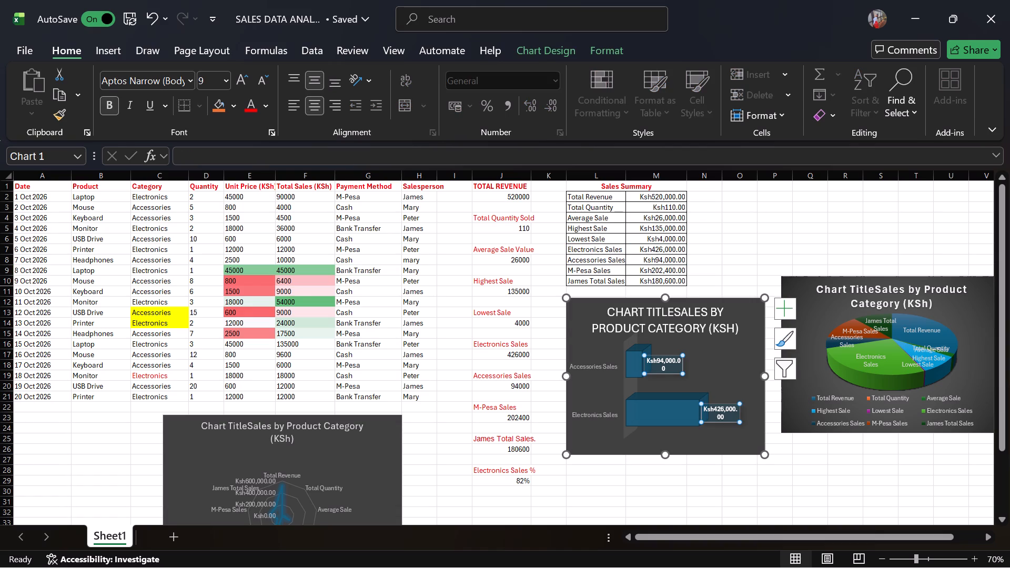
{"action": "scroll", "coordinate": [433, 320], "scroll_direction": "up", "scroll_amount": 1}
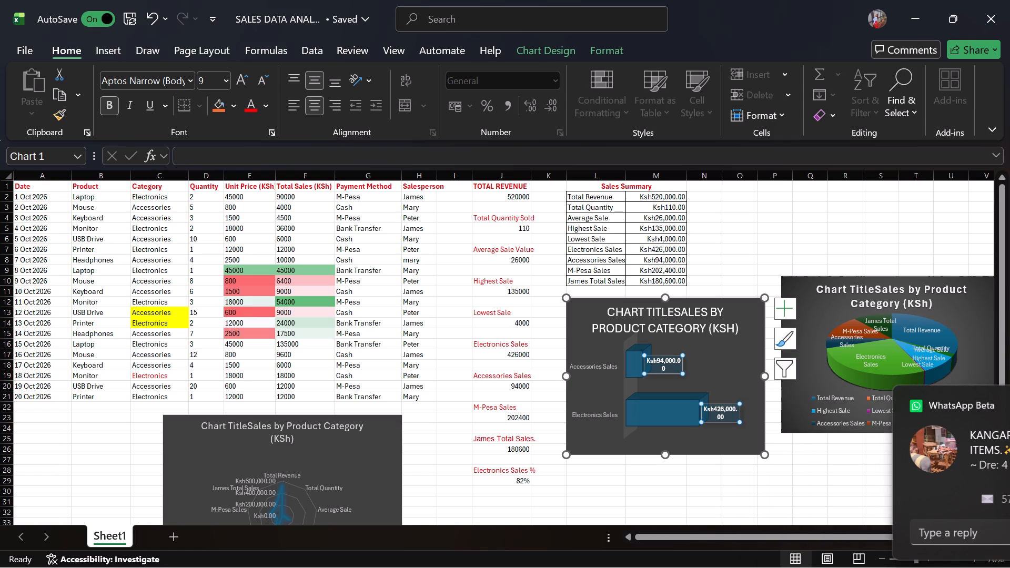
Insert a Box and Whisker chart of the Product entries B2:B21 against the Unit Price values E2:E21.
{"action": "left_click_drag", "start_coordinate": [85, 197], "coordinate": [98, 443]}
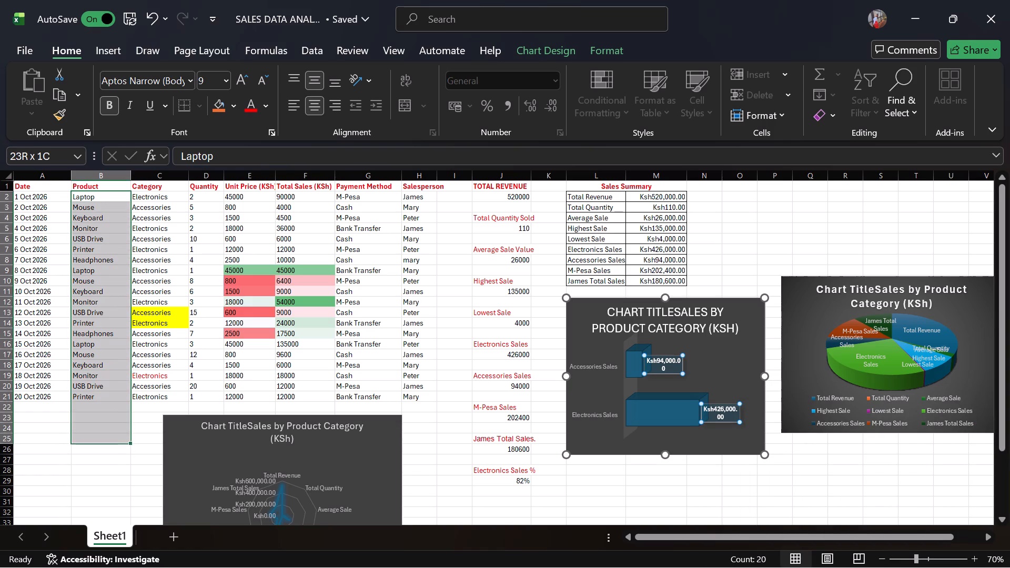
{"action": "left_click_drag", "start_coordinate": [98, 443], "coordinate": [102, 392]}
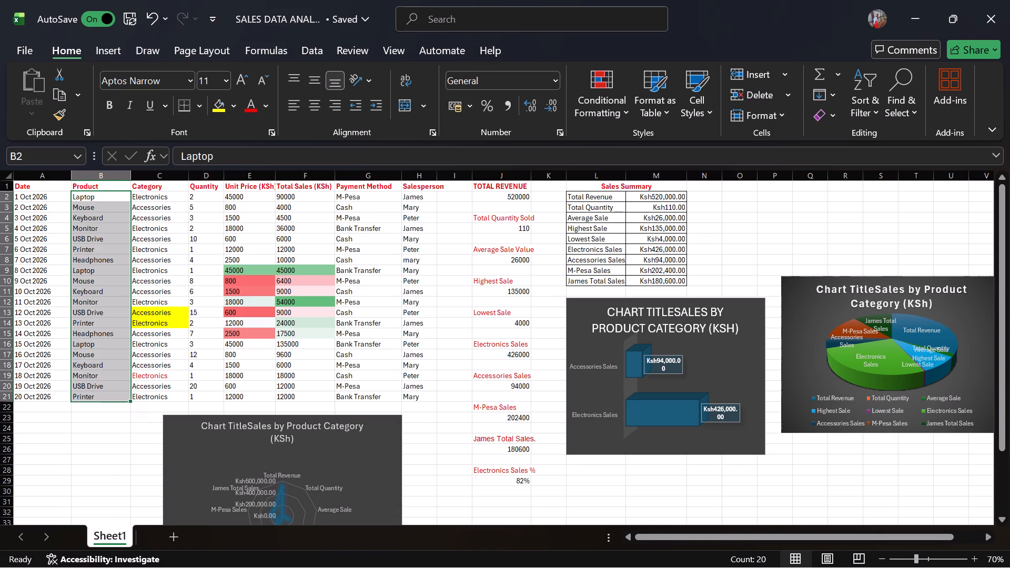
{"action": "left_click_drag", "start_coordinate": [249, 198], "coordinate": [272, 394], "text": "ctrl"}
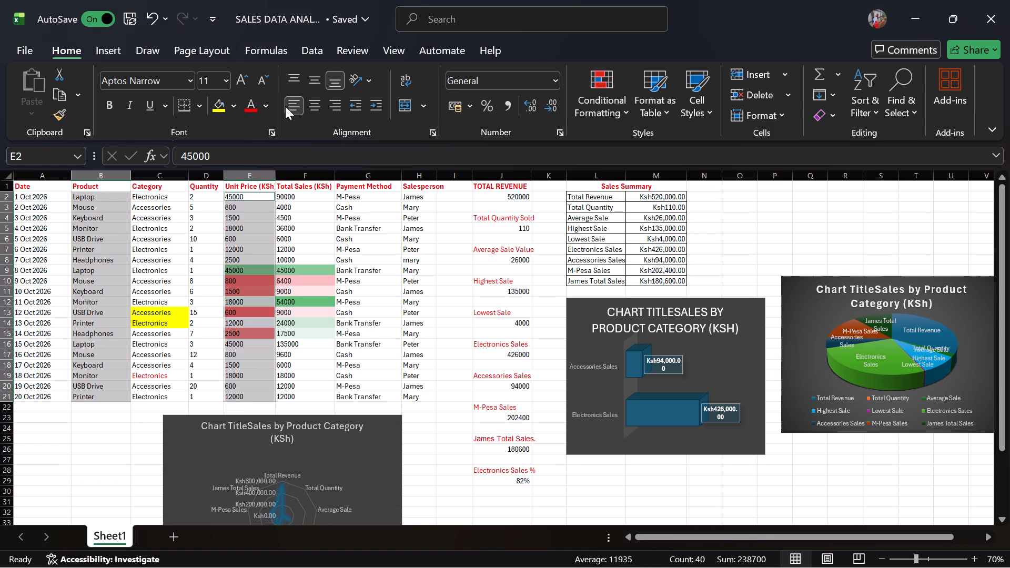
{"action": "left_click", "coordinate": [118, 51]}
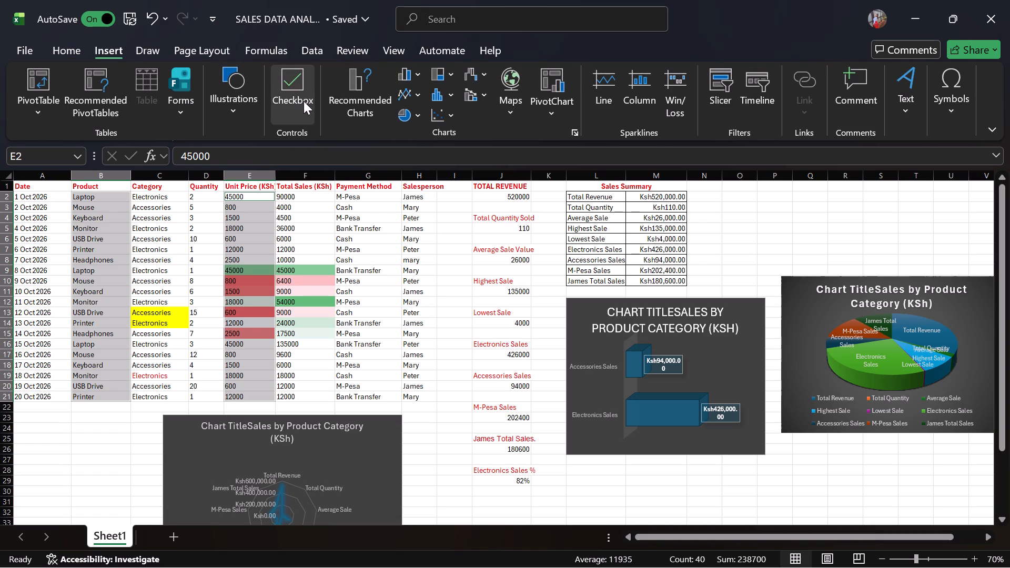
{"action": "left_click", "coordinate": [449, 95]}
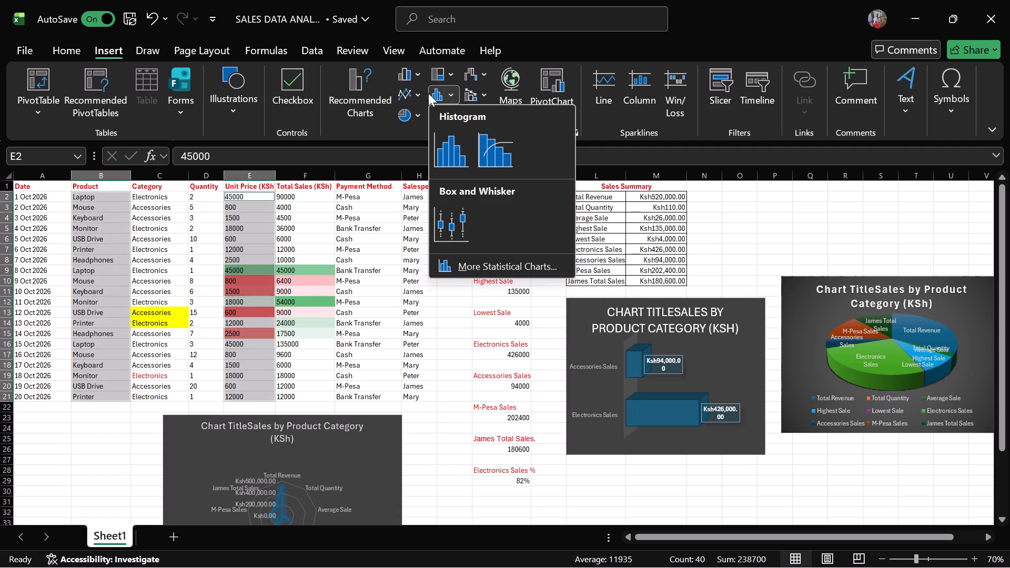
{"action": "left_click", "coordinate": [462, 219]}
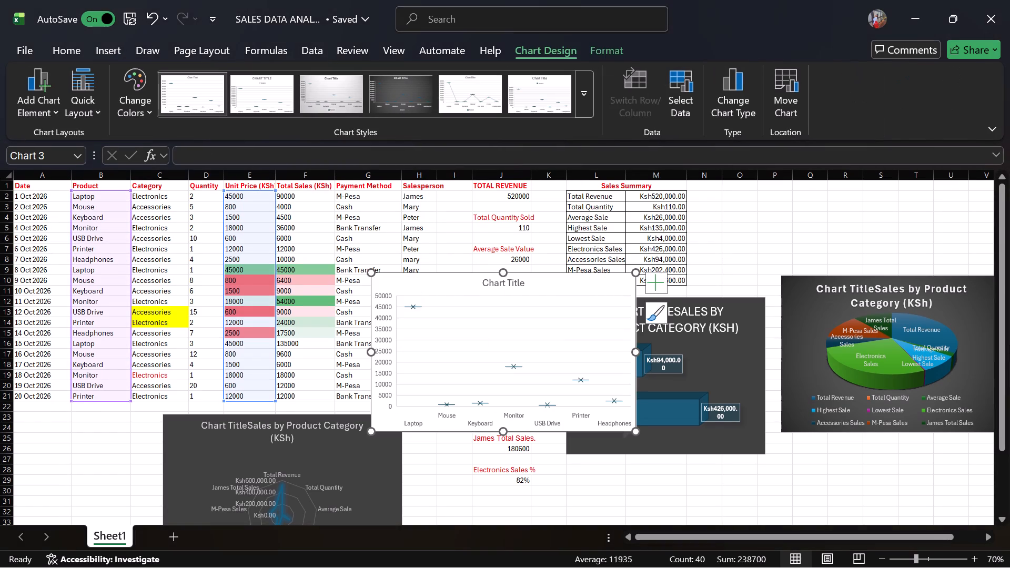
Set the title of the box and whisker chart to COST OF PRODUCTS.
{"action": "left_click", "coordinate": [480, 326]}
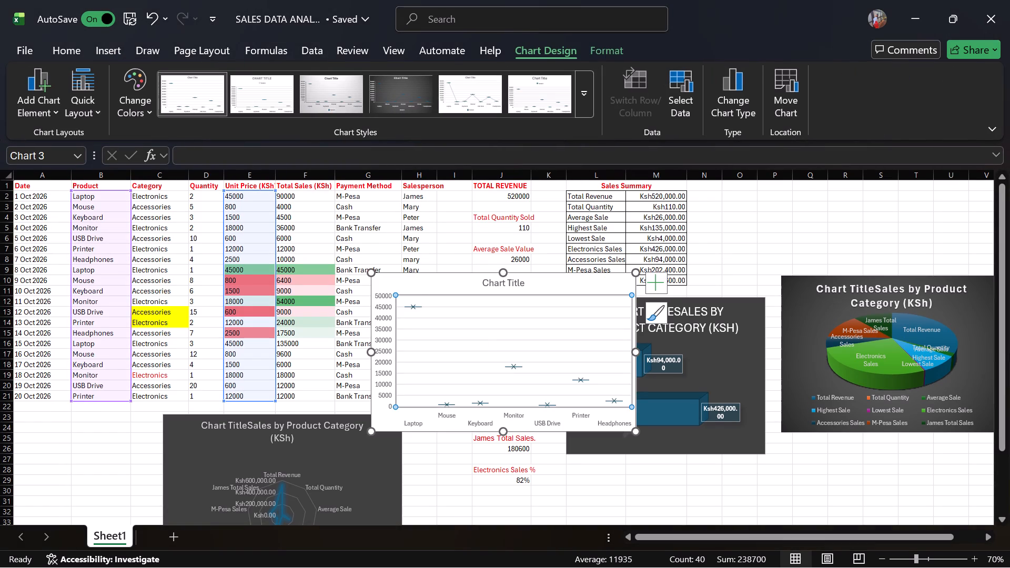
{"action": "scroll", "coordinate": [497, 279], "scroll_direction": "down", "scroll_amount": 2}
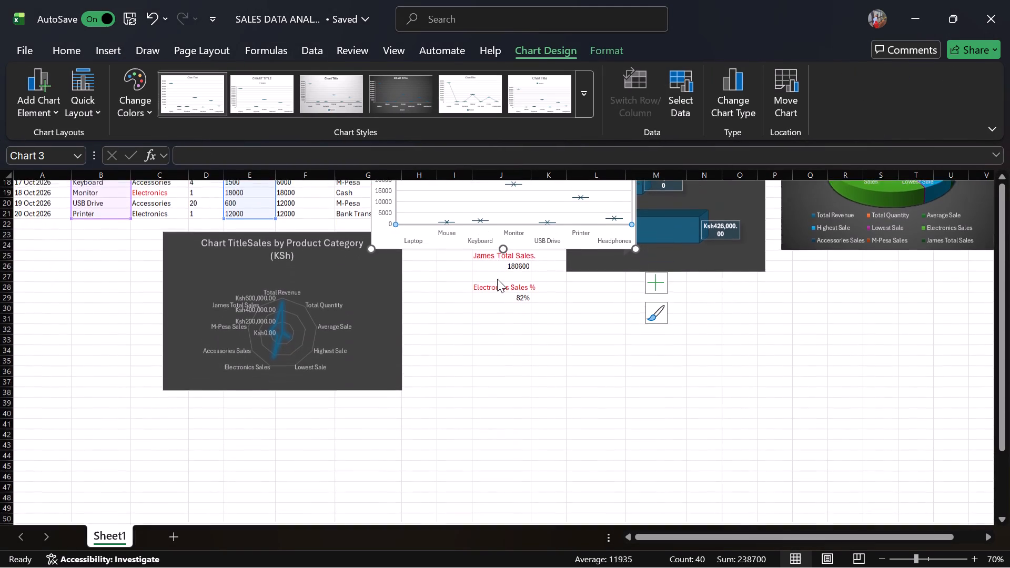
{"action": "scroll", "coordinate": [497, 279], "scroll_direction": "up", "scroll_amount": 1}
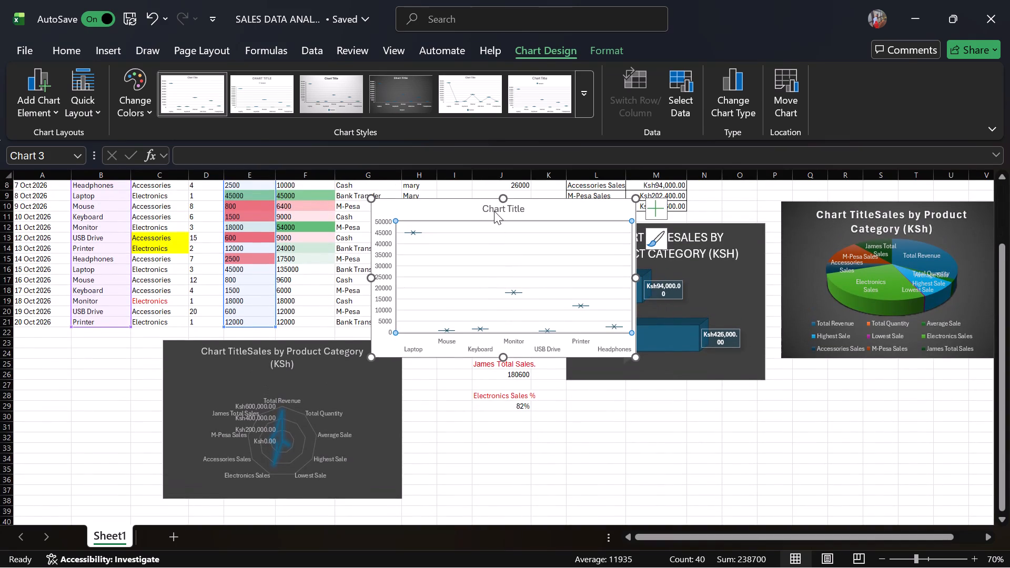
{"action": "scroll", "coordinate": [491, 219], "scroll_direction": "up", "scroll_amount": 1}
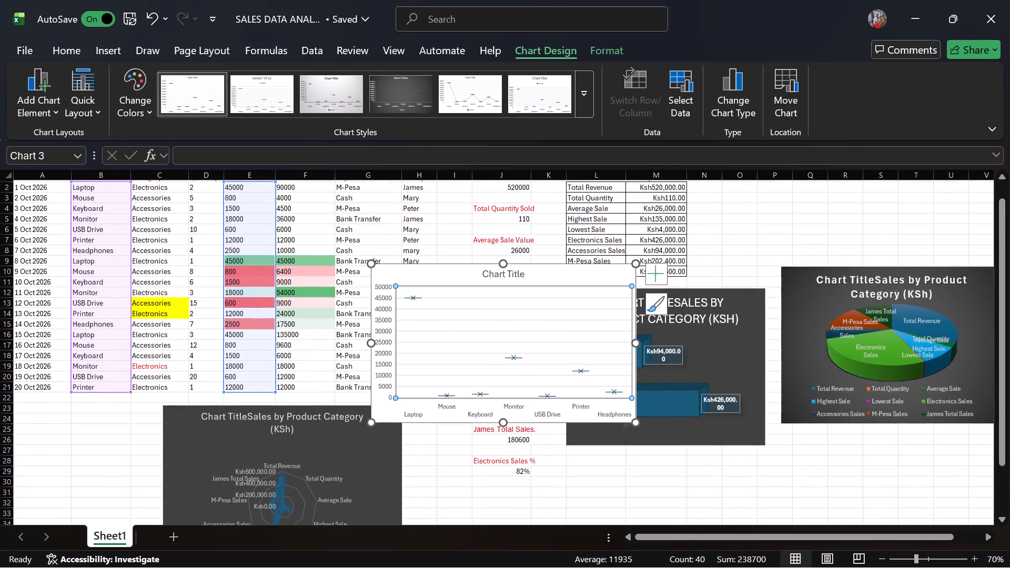
{"action": "scroll", "coordinate": [491, 219], "scroll_direction": "up", "scroll_amount": 1}
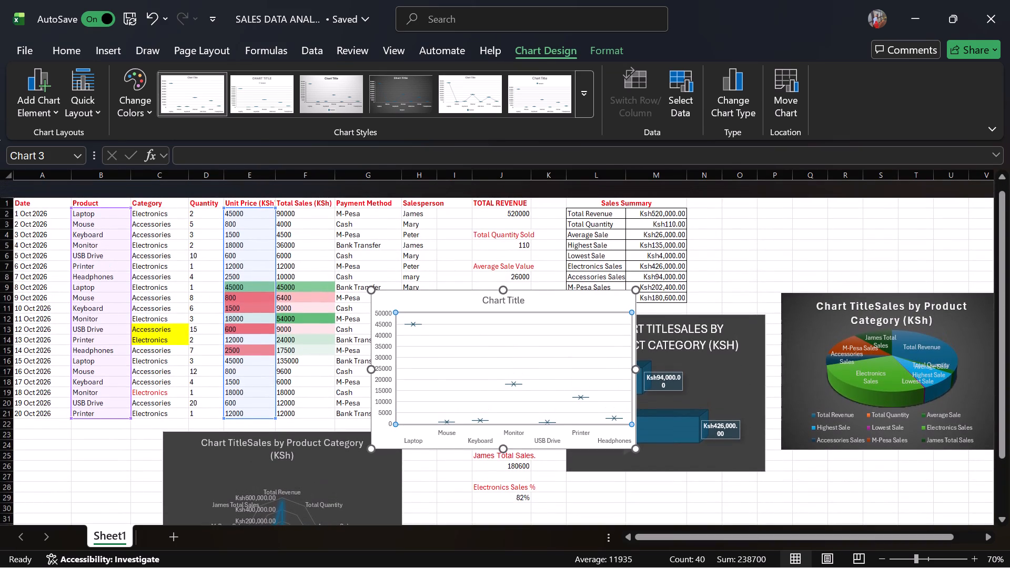
{"action": "scroll", "coordinate": [491, 219], "scroll_direction": "up", "scroll_amount": 4}
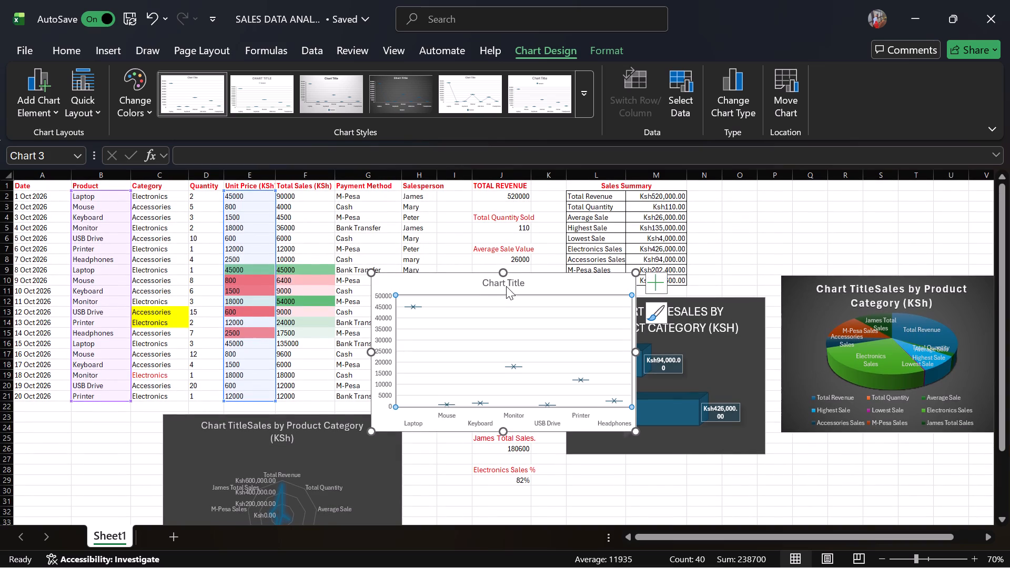
{"action": "left_click", "coordinate": [506, 286]}
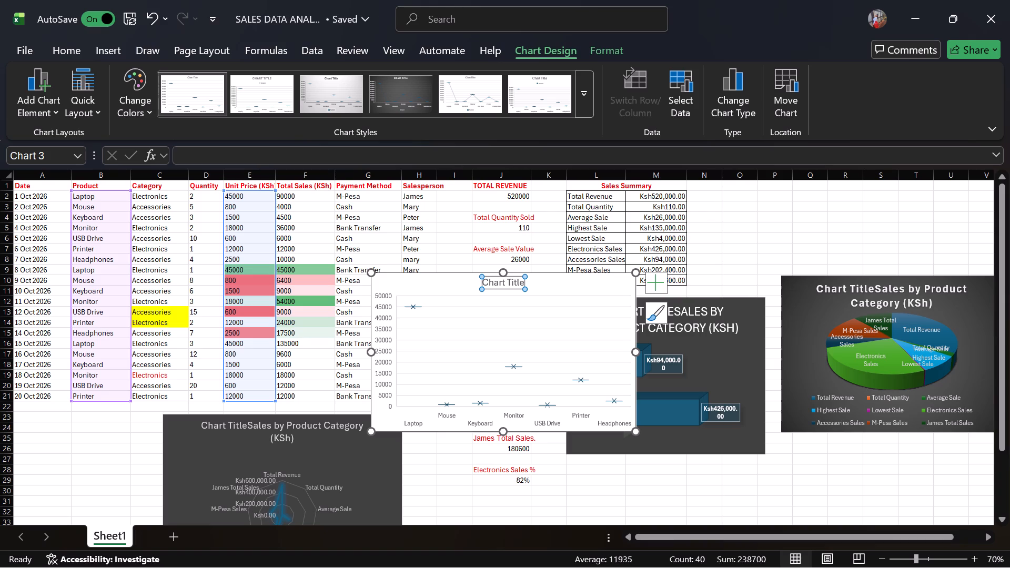
{"action": "key", "text": "c"}
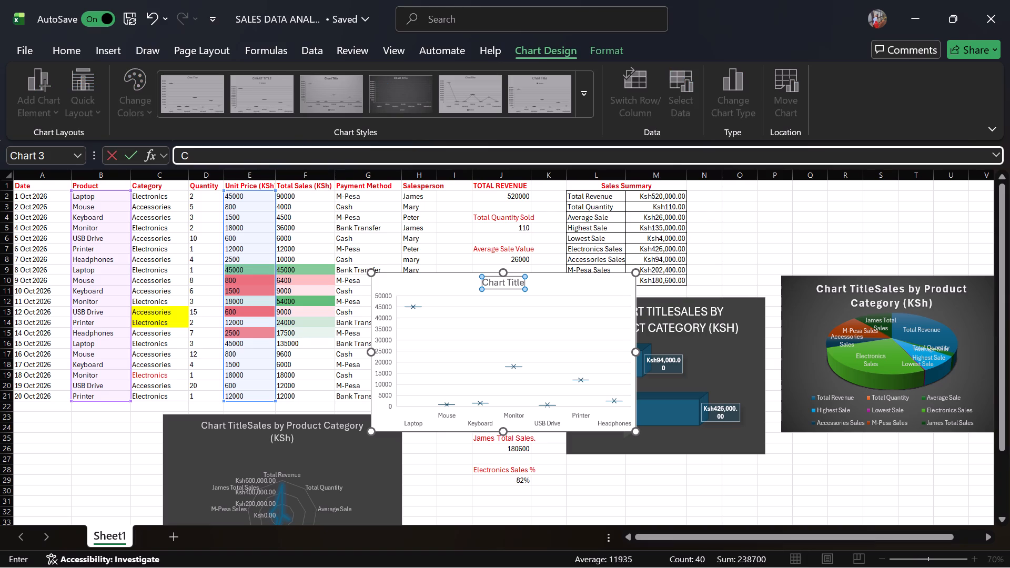
{"action": "type", "text": "OST"}
{"action": "key", "text": "space"}
{"action": "type", "text": "OF PRODUCTS"}
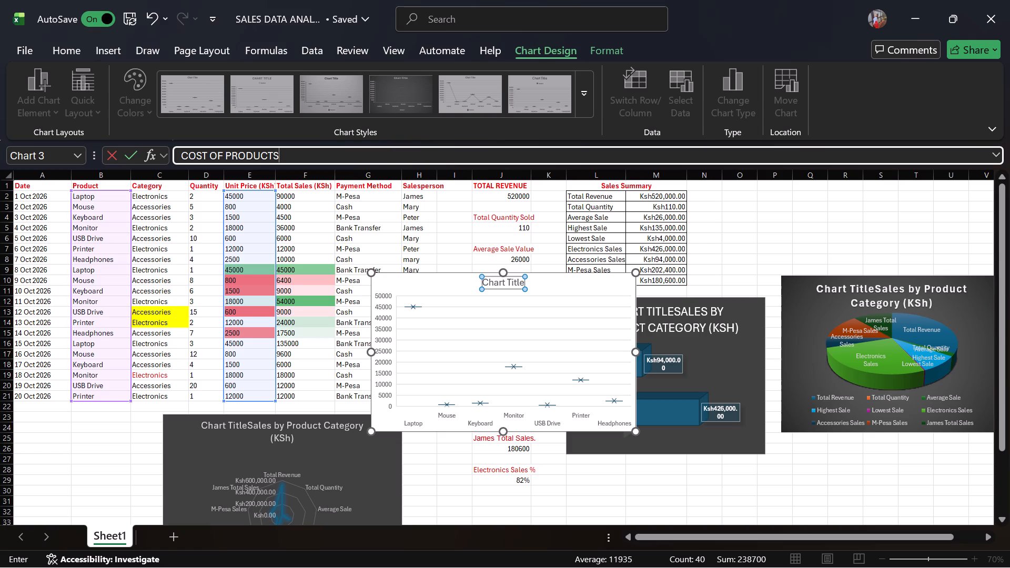
{"action": "key", "text": "Return"}
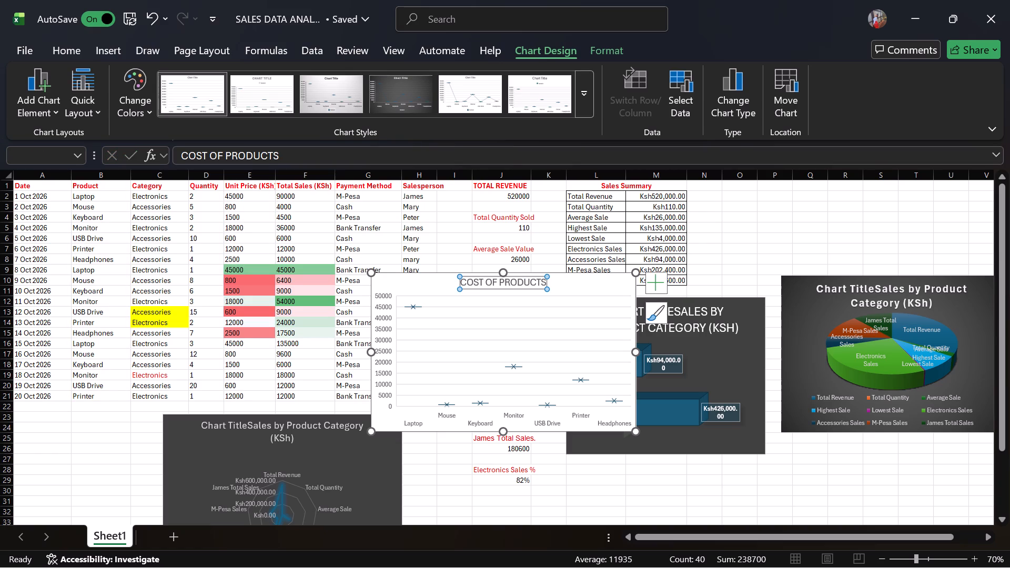
Move the COST OF PRODUCTS title slightly up and to the left within its chart.
{"action": "left_click", "coordinate": [472, 292]}
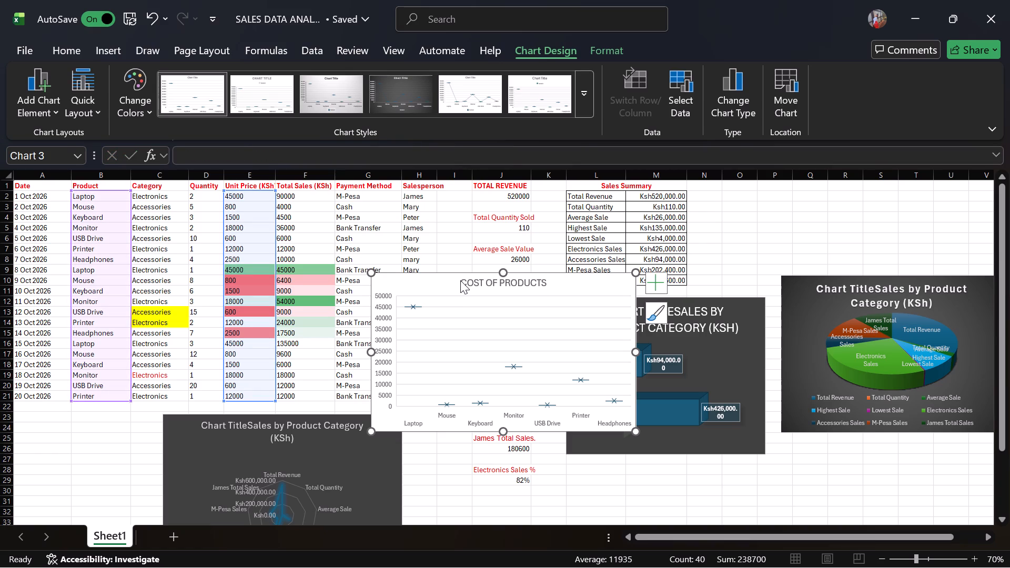
{"action": "left_click_drag", "start_coordinate": [460, 280], "coordinate": [462, 279]}
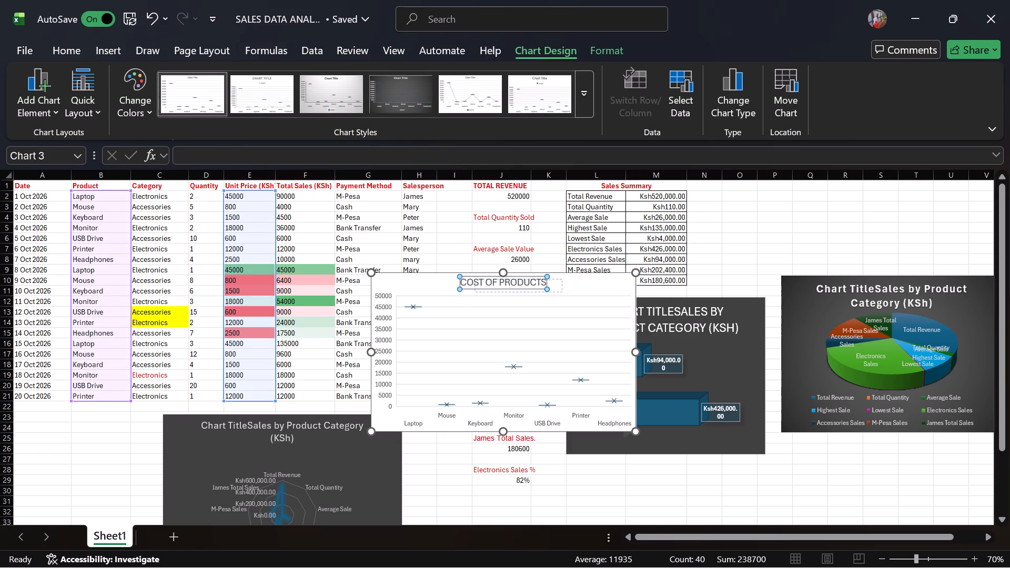
{"action": "left_click_drag", "start_coordinate": [462, 279], "coordinate": [444, 275]}
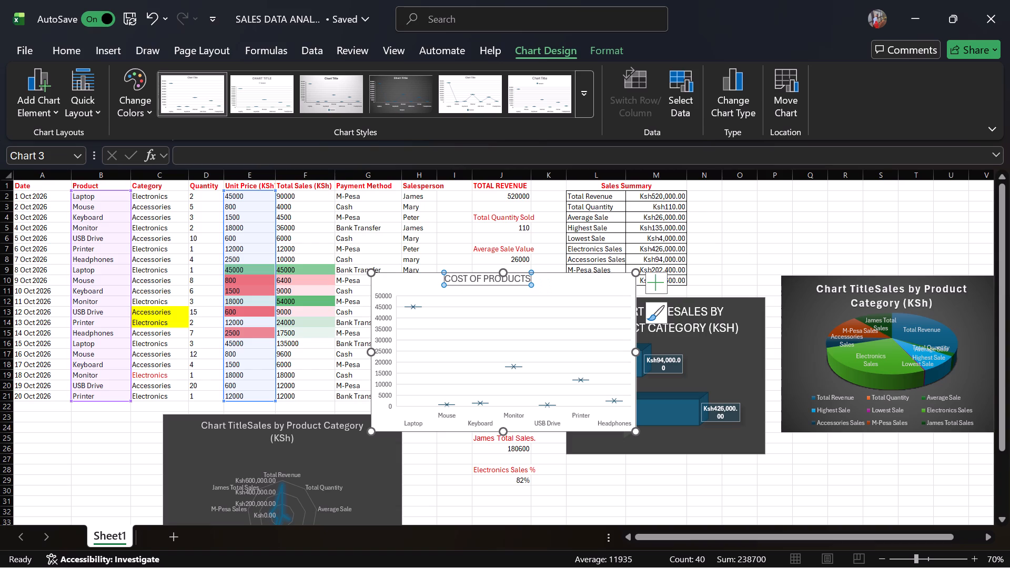
Format the whole COST OF PRODUCTS title text with an orange fill and red font colour.
{"action": "left_click_drag", "start_coordinate": [444, 281], "coordinate": [478, 277]}
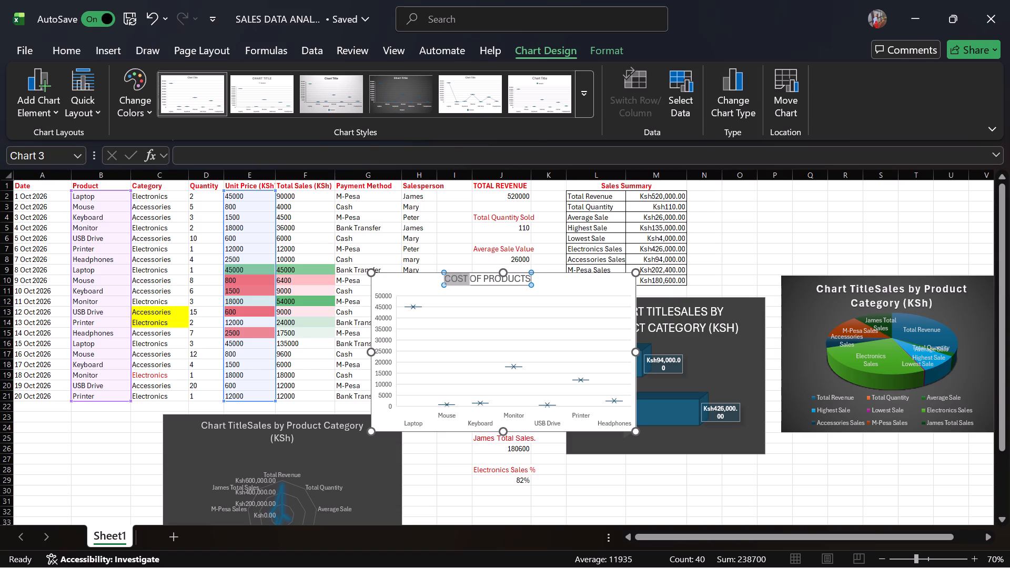
{"action": "left_click_drag", "start_coordinate": [478, 277], "coordinate": [523, 278]}
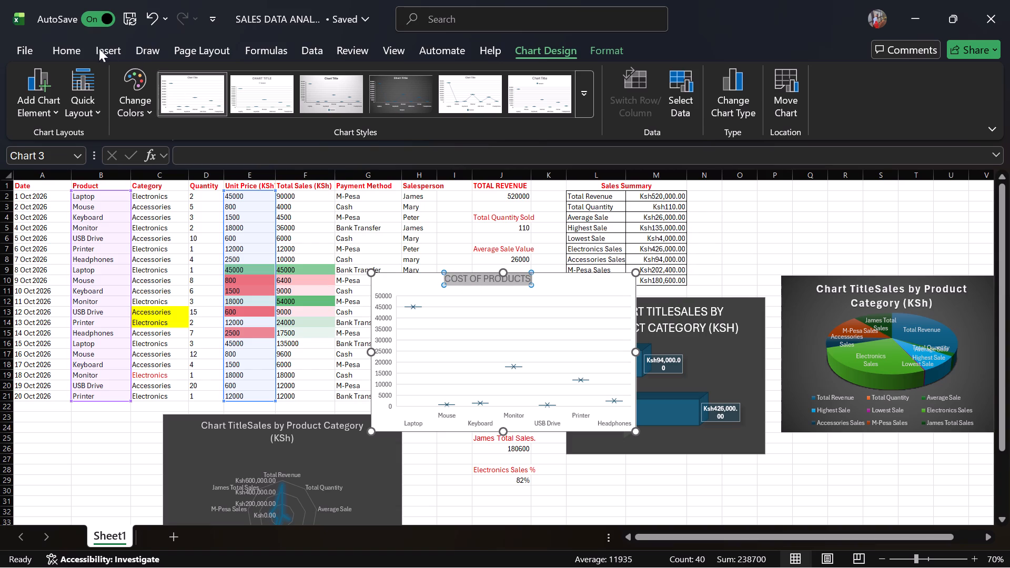
{"action": "left_click", "coordinate": [64, 47]}
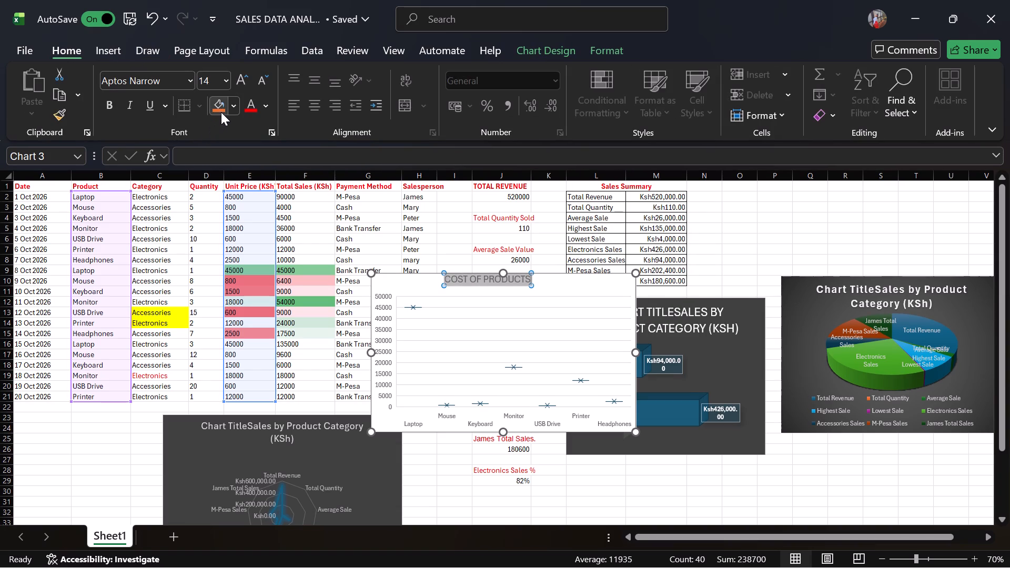
{"action": "left_click", "coordinate": [221, 112]}
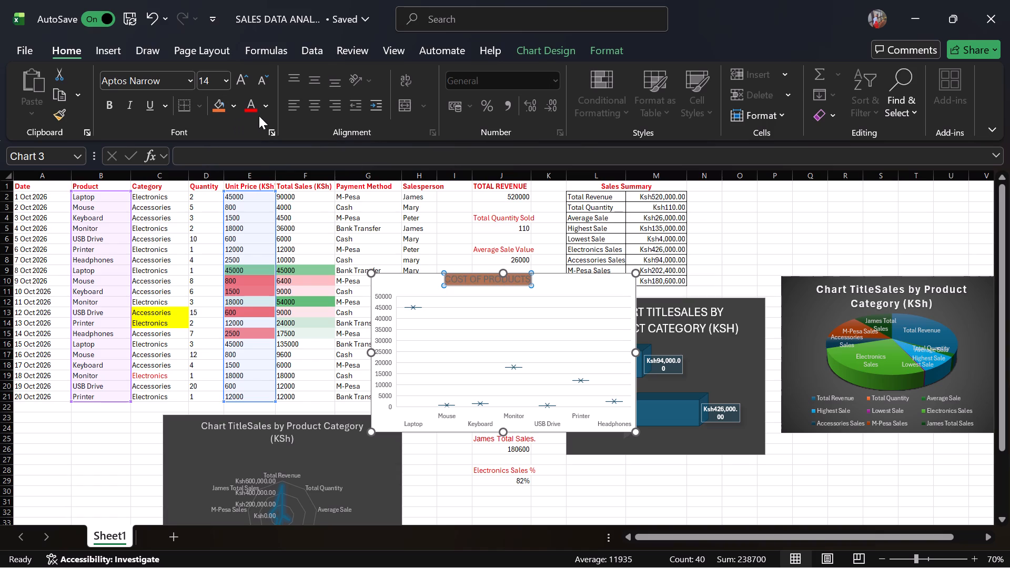
{"action": "left_click", "coordinate": [214, 109]}
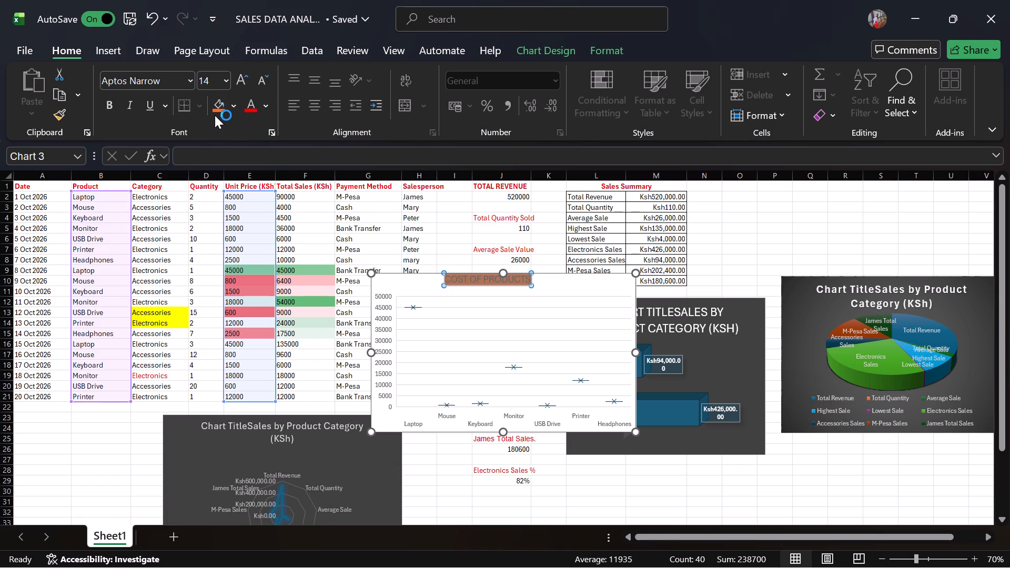
{"action": "left_click", "coordinate": [215, 109]}
{"action": "left_click", "coordinate": [248, 106]}
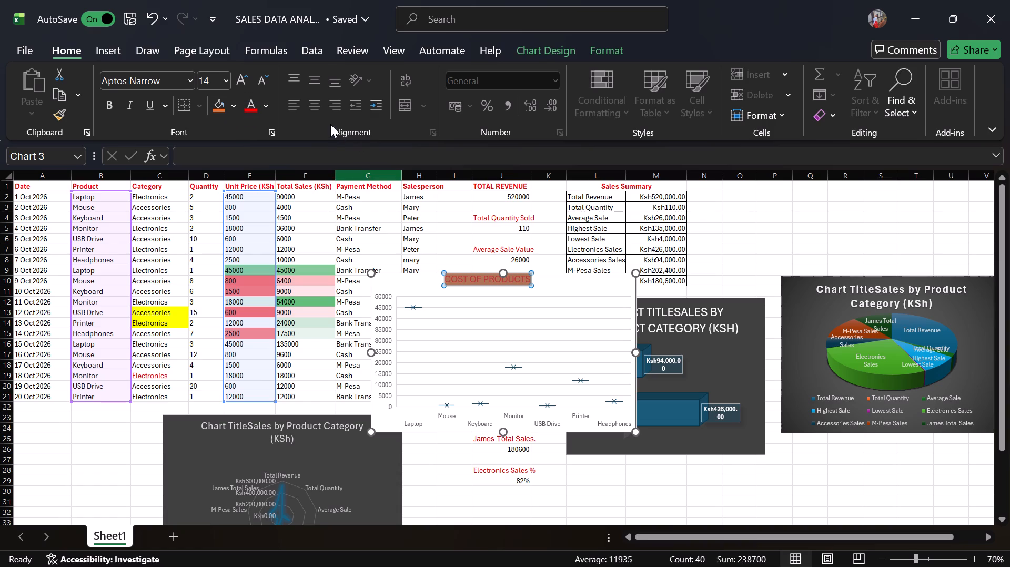
Apply centre alignment to the COST OF PRODUCTS chart title.
{"action": "left_click", "coordinate": [319, 109]}
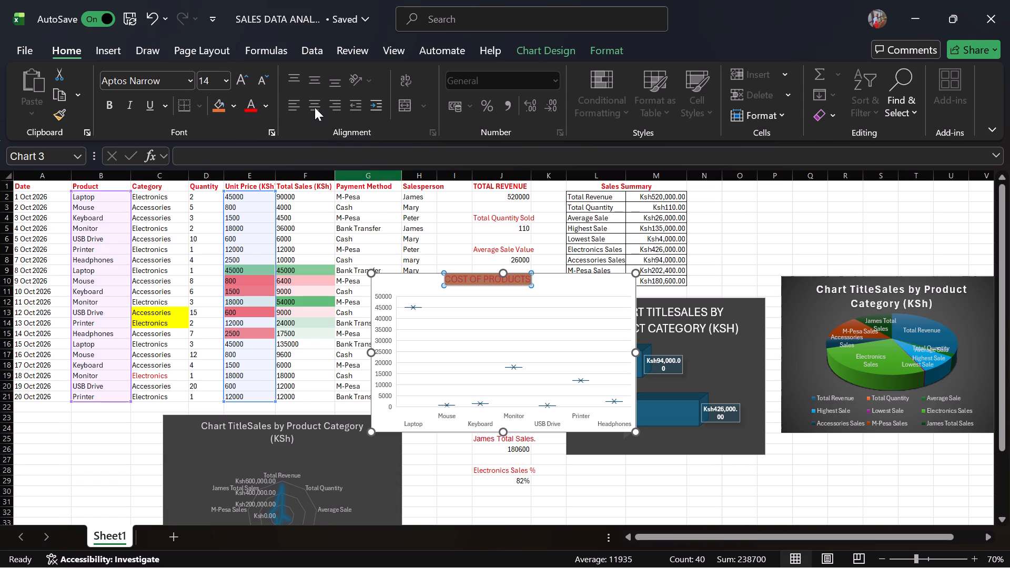
{"action": "left_click", "coordinate": [314, 105]}
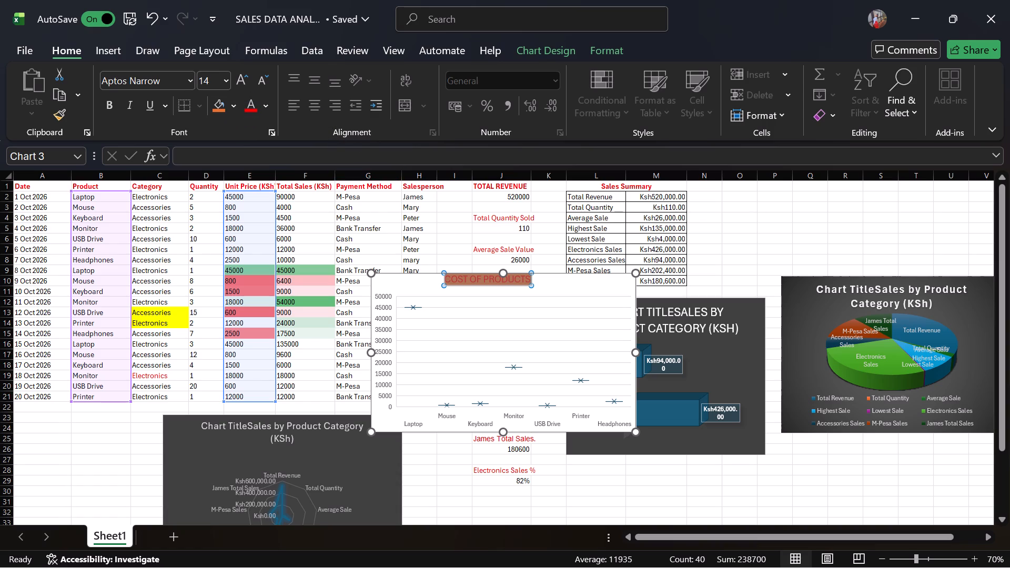
{"action": "left_click", "coordinate": [462, 313]}
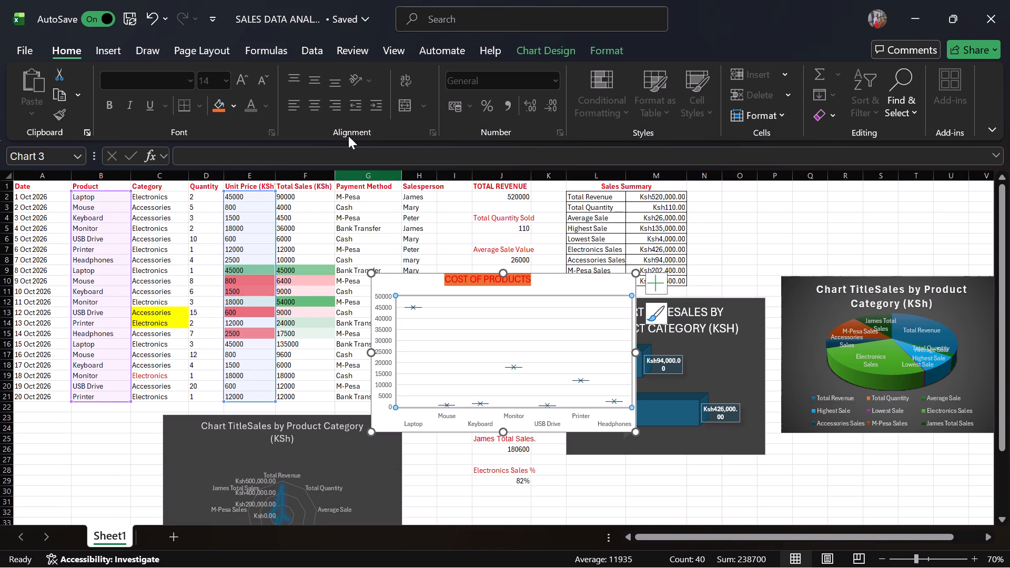
{"action": "left_click", "coordinate": [449, 279]}
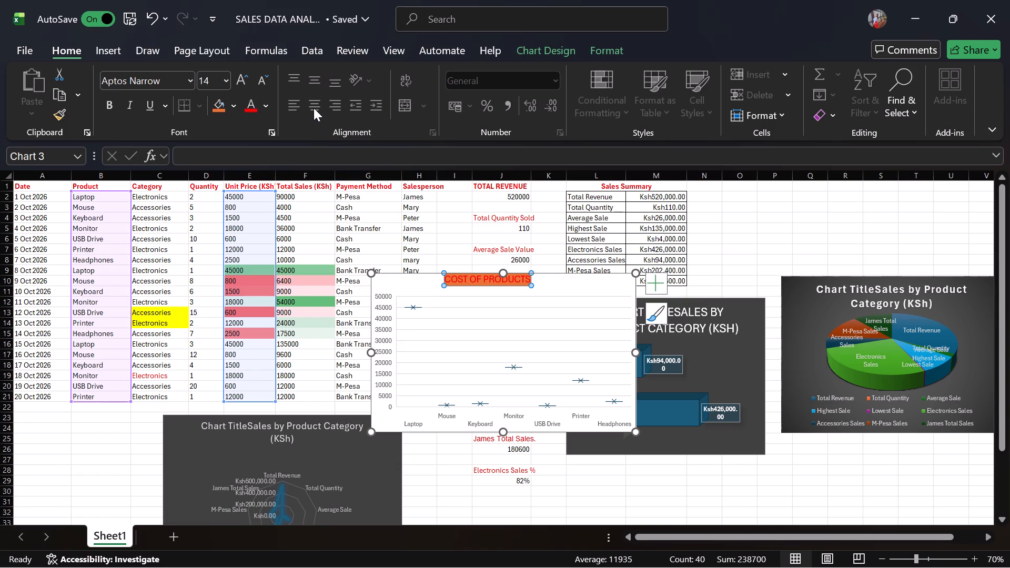
{"action": "left_click", "coordinate": [313, 107]}
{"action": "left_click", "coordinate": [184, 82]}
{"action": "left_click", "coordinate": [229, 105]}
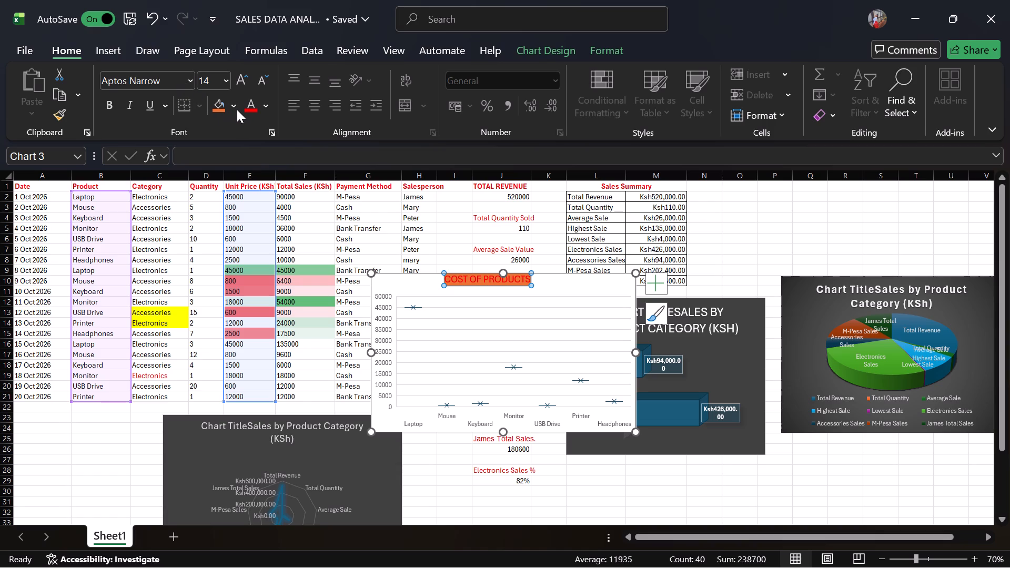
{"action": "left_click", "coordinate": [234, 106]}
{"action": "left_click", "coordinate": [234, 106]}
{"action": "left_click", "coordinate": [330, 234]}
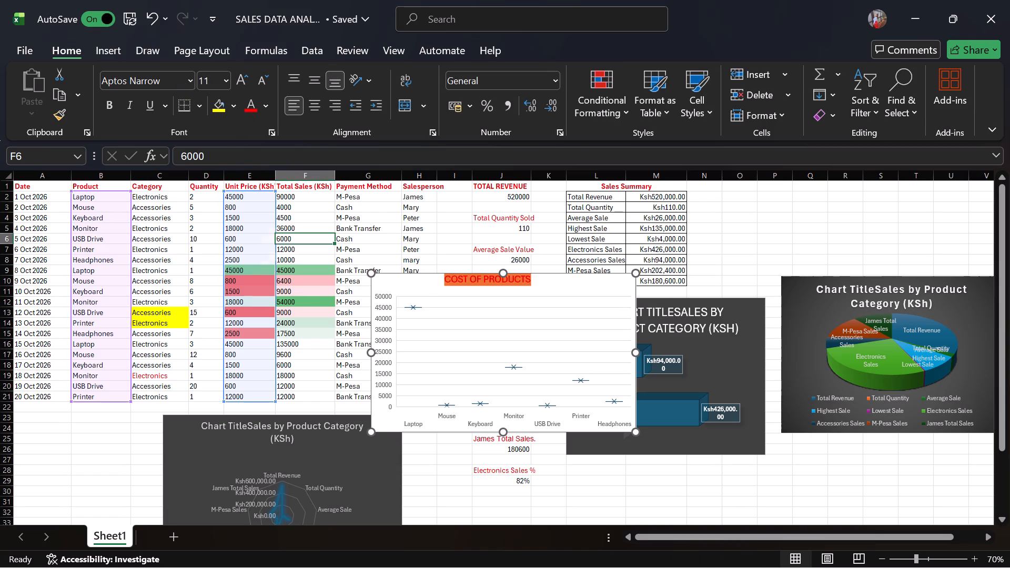
Change the font of the COST OF PRODUCTS chart title to Wide Latin.
{"action": "left_click", "coordinate": [462, 278]}
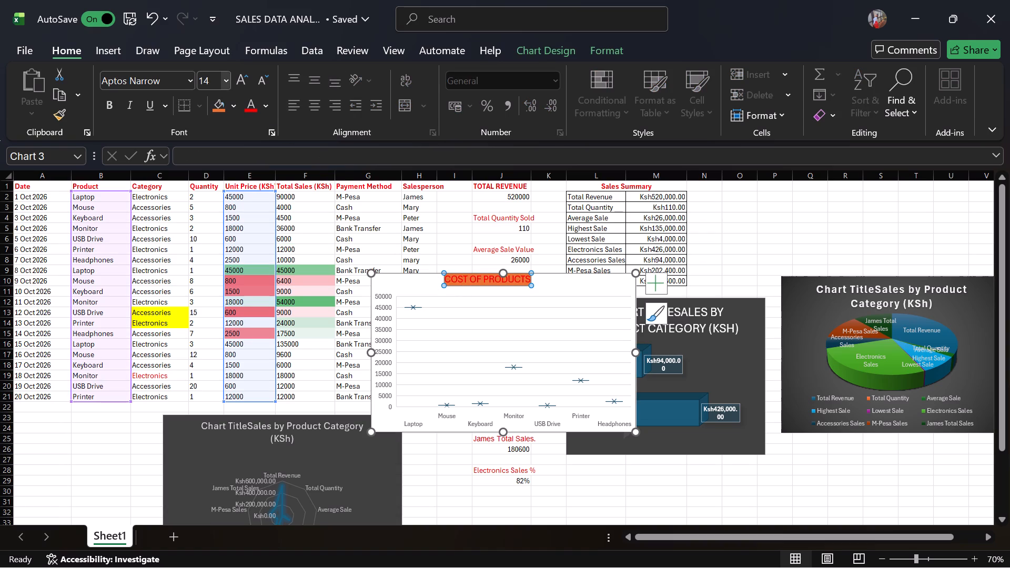
{"action": "left_click", "coordinate": [188, 82]}
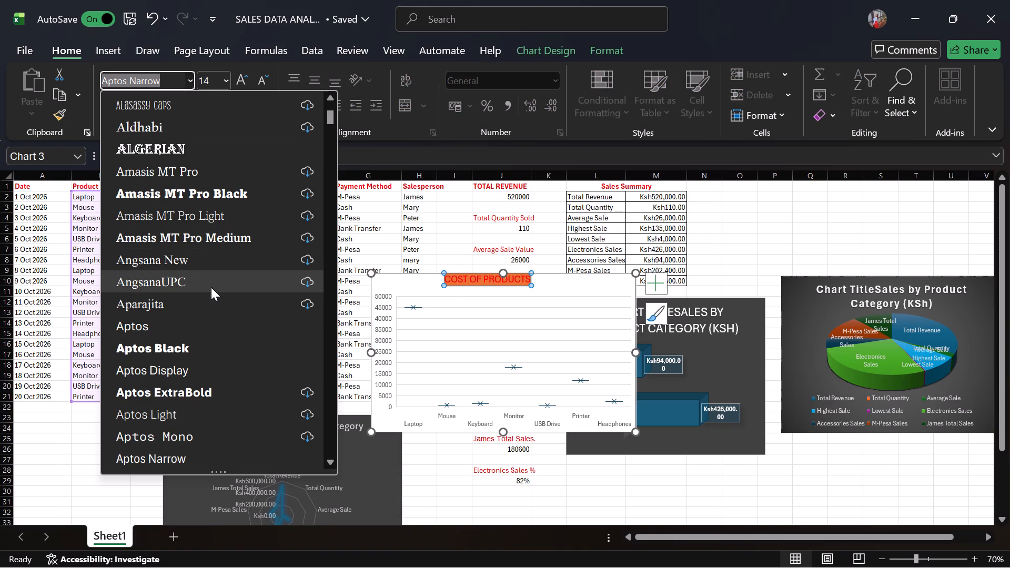
{"action": "scroll", "coordinate": [205, 263], "scroll_direction": "down", "scroll_amount": 2}
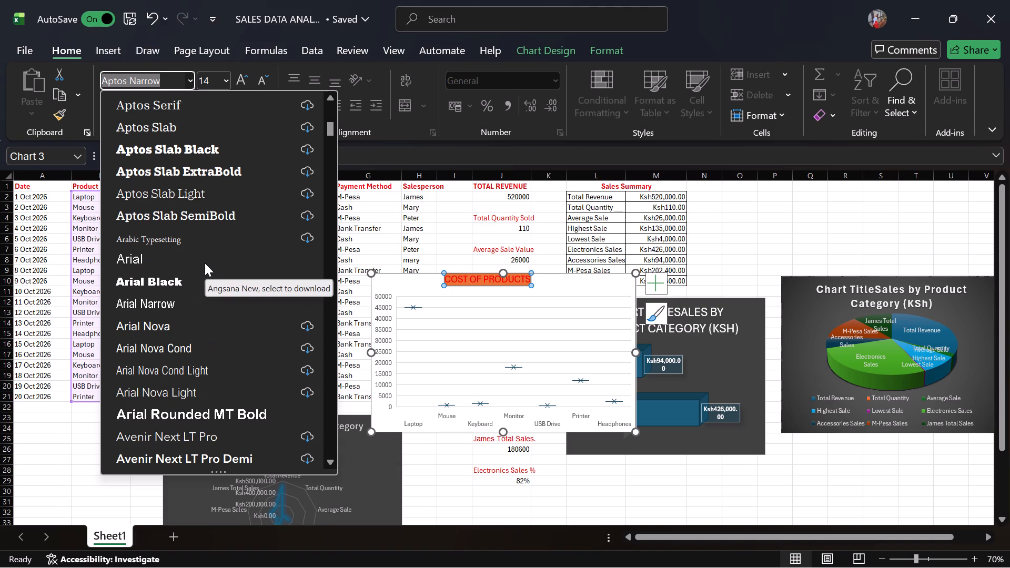
{"action": "scroll", "coordinate": [205, 223], "scroll_direction": "down", "scroll_amount": 2}
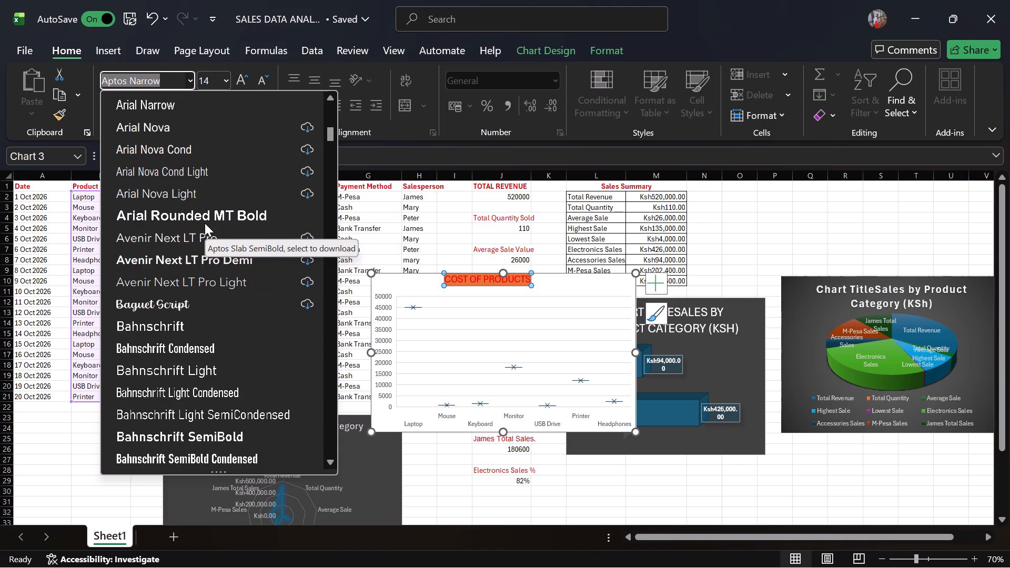
{"action": "scroll", "coordinate": [205, 223], "scroll_direction": "down", "scroll_amount": 1}
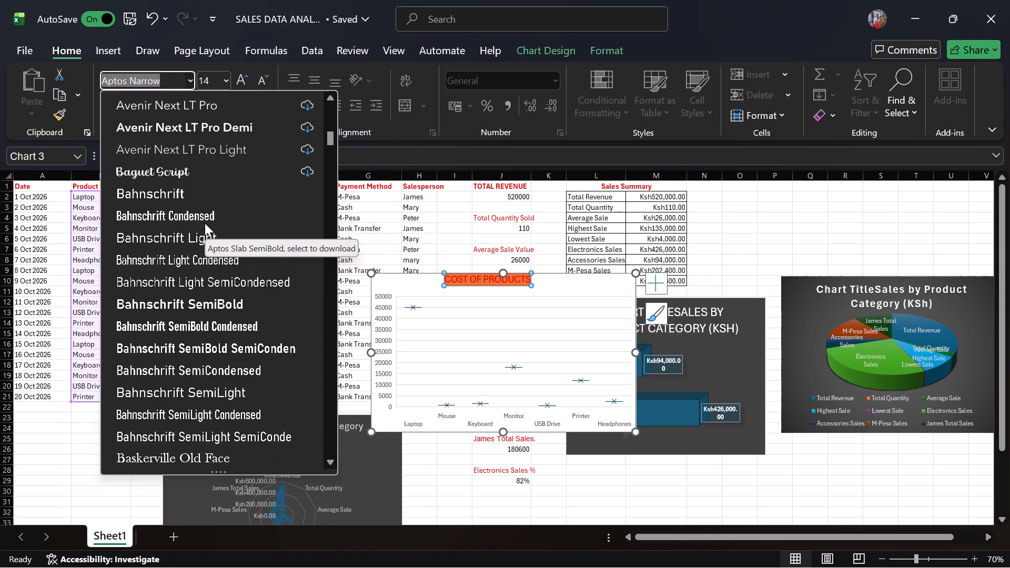
{"action": "scroll", "coordinate": [205, 223], "scroll_direction": "down", "scroll_amount": 4}
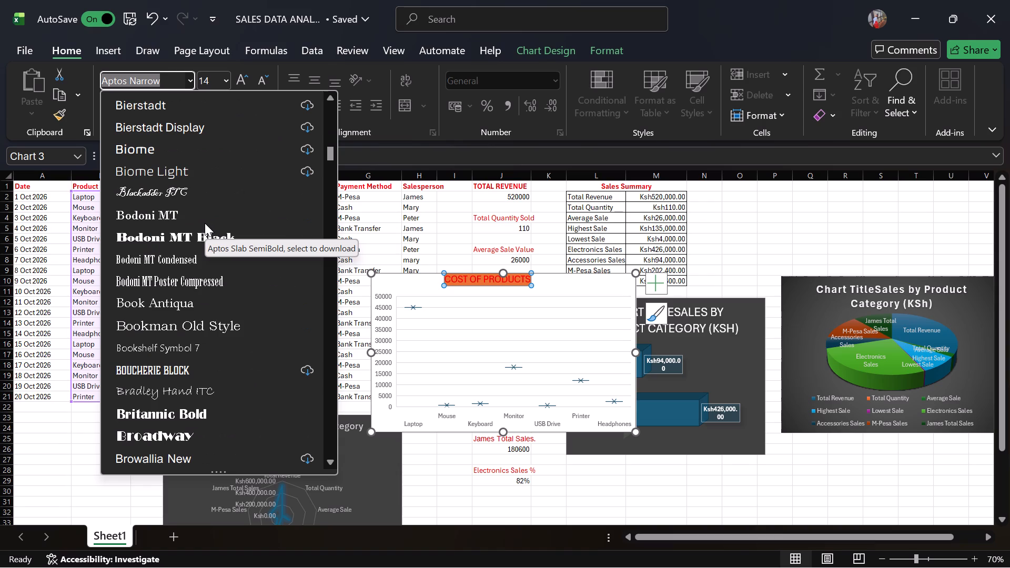
{"action": "scroll", "coordinate": [205, 223], "scroll_direction": "down", "scroll_amount": 1}
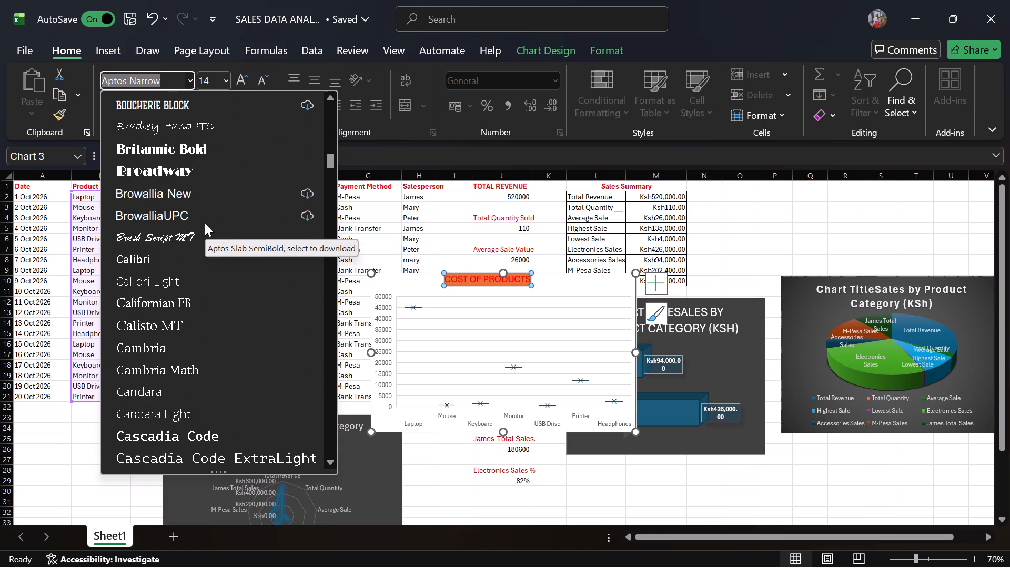
{"action": "scroll", "coordinate": [205, 223], "scroll_direction": "down", "scroll_amount": 14}
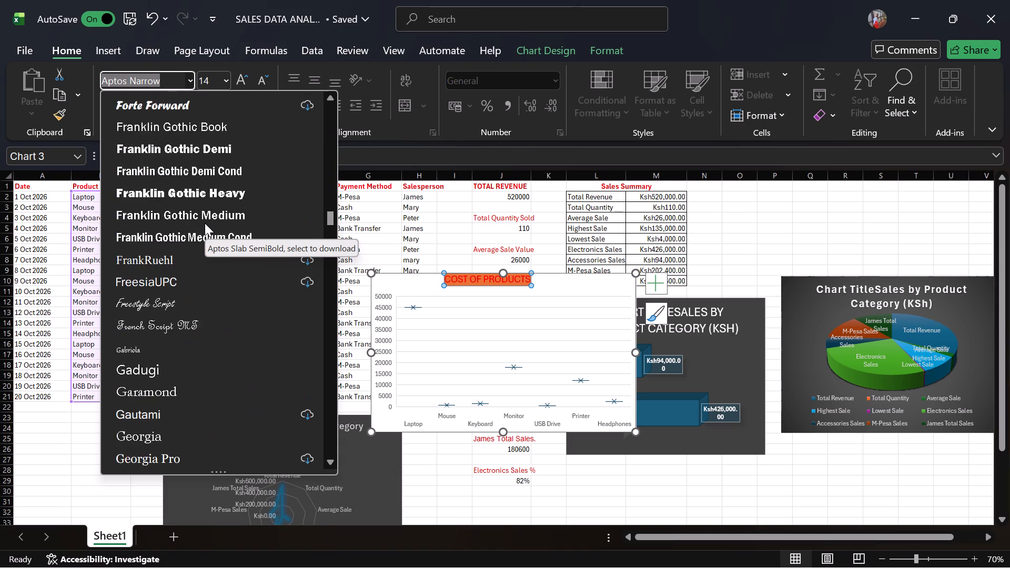
{"action": "scroll", "coordinate": [205, 223], "scroll_direction": "down", "scroll_amount": 17}
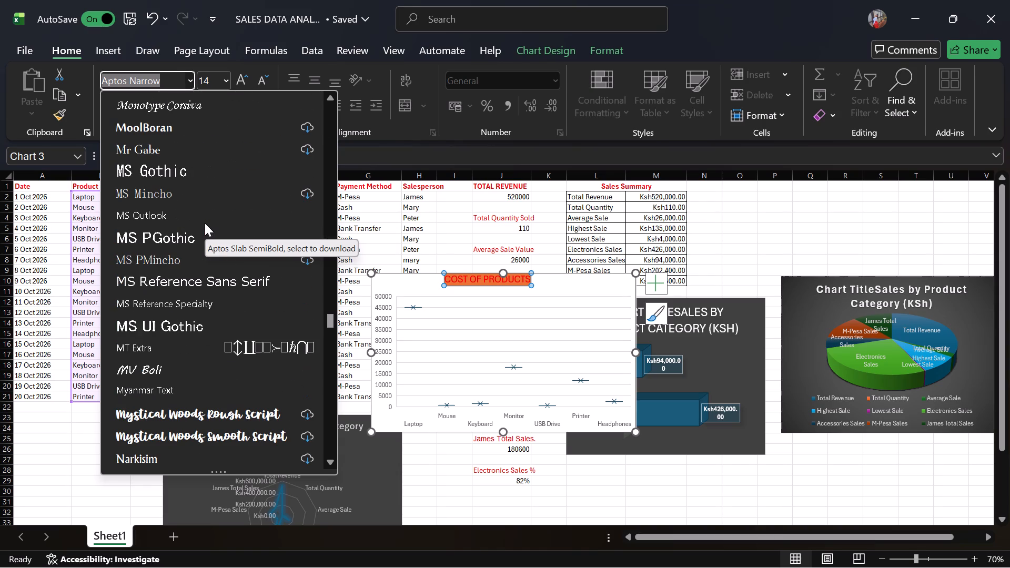
{"action": "scroll", "coordinate": [205, 223], "scroll_direction": "down", "scroll_amount": 2}
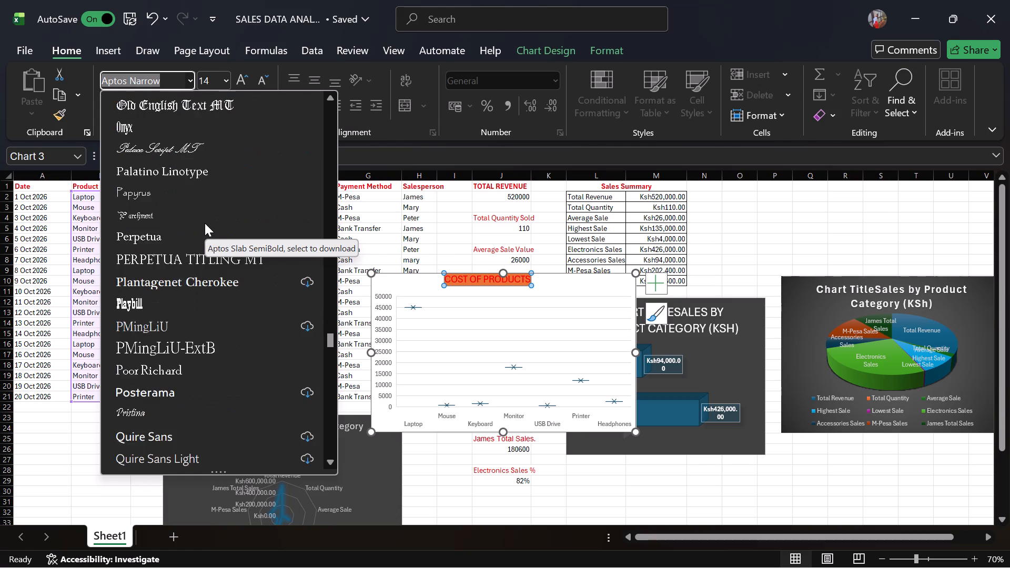
{"action": "scroll", "coordinate": [205, 223], "scroll_direction": "down", "scroll_amount": 13}
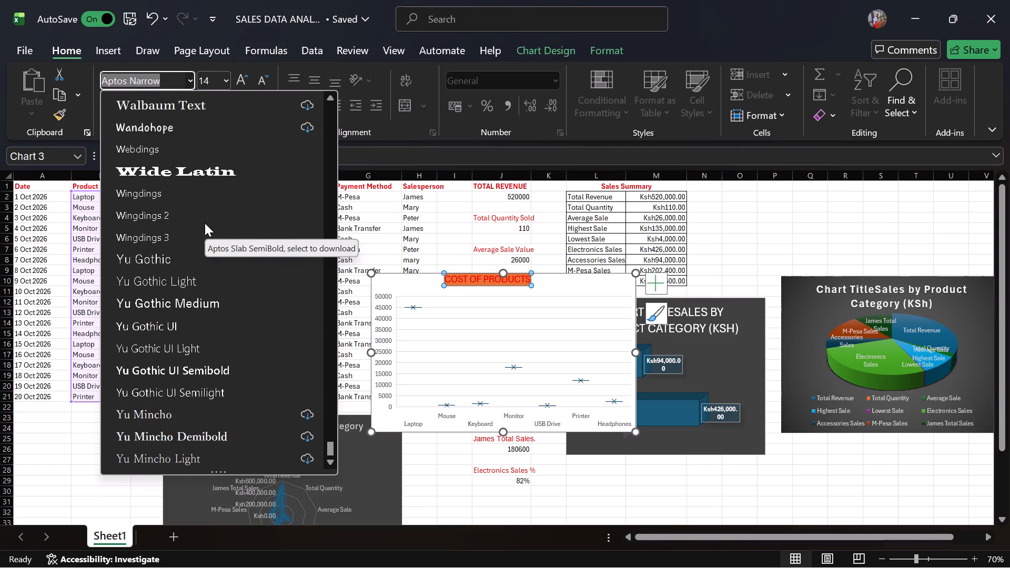
{"action": "left_click", "coordinate": [195, 170]}
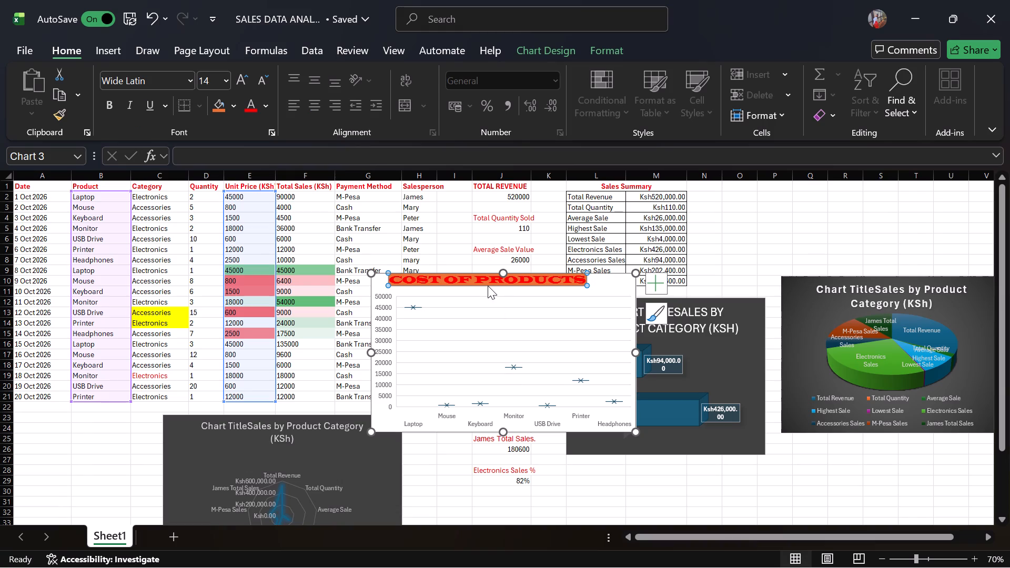
Move the COST OF PRODUCTS title slightly down and to the right within its chart.
{"action": "left_click", "coordinate": [397, 281]}
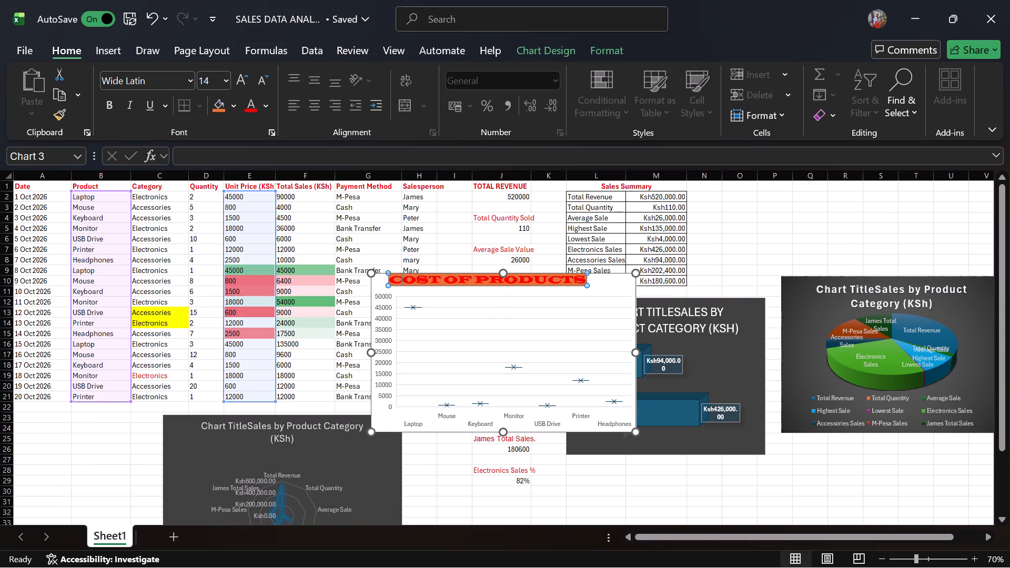
{"action": "left_click", "coordinate": [433, 288]}
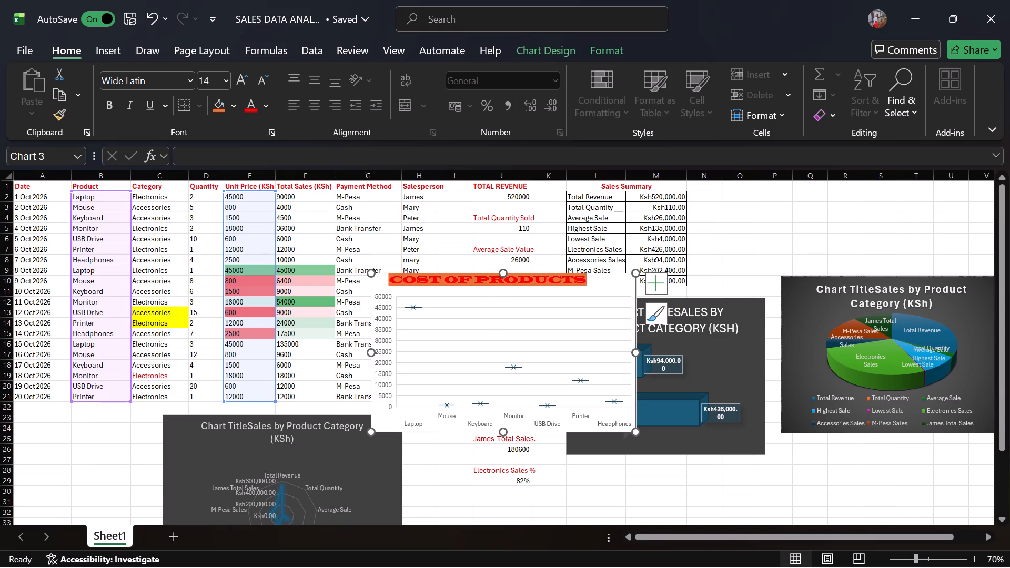
{"action": "left_click_drag", "start_coordinate": [432, 281], "coordinate": [459, 280]}
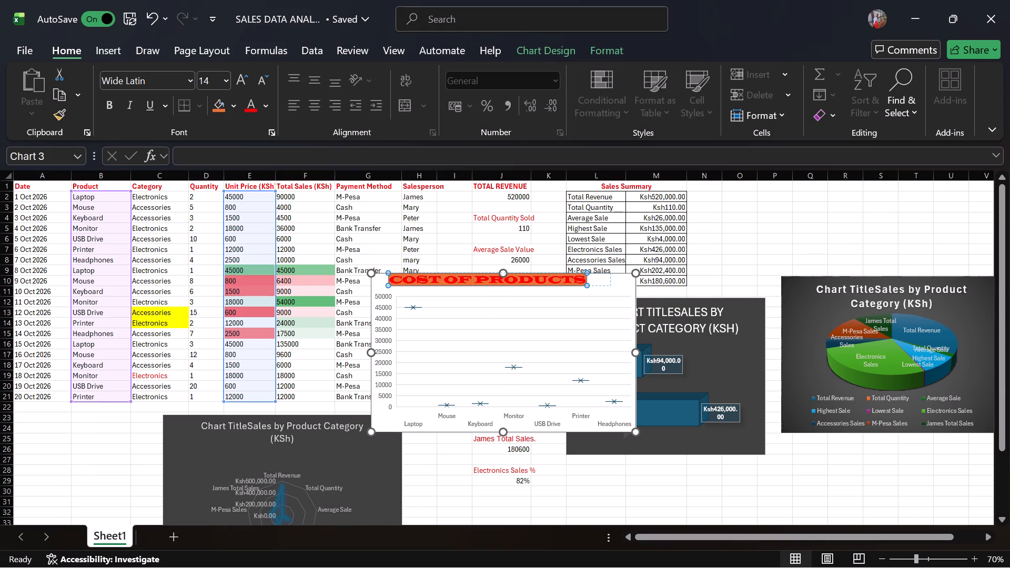
{"action": "left_click_drag", "start_coordinate": [459, 280], "coordinate": [450, 287]}
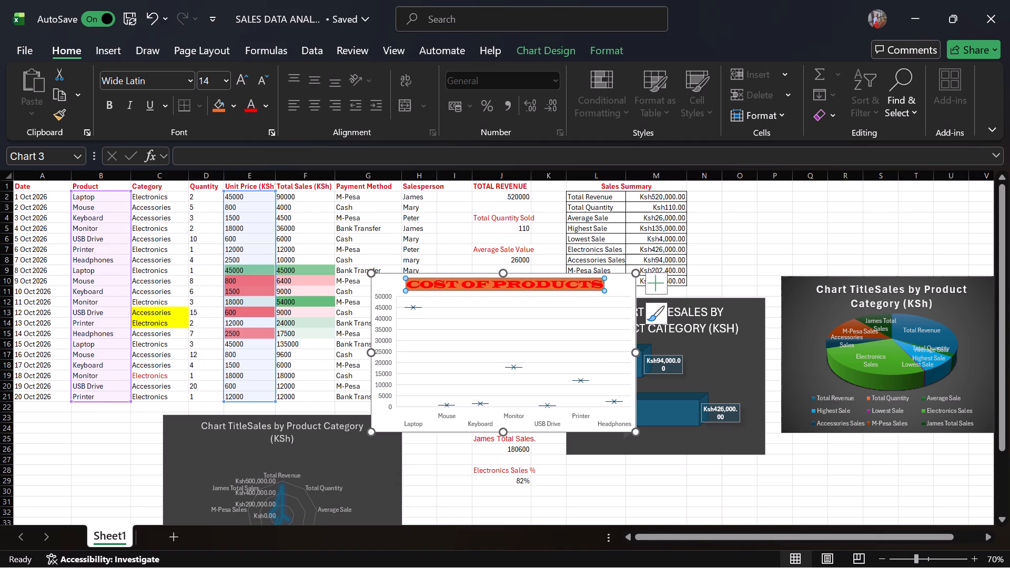
{"action": "left_click", "coordinate": [456, 309]}
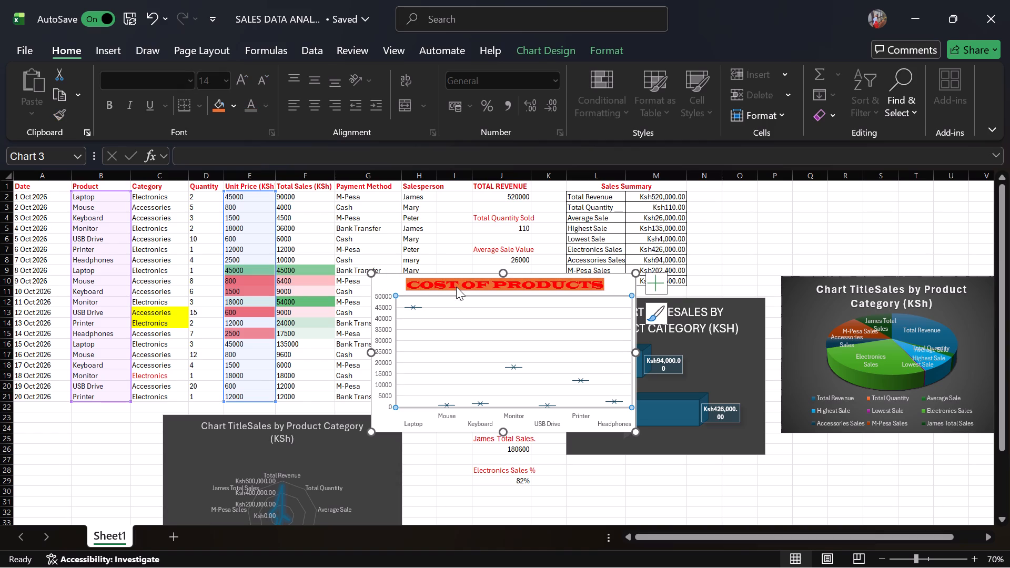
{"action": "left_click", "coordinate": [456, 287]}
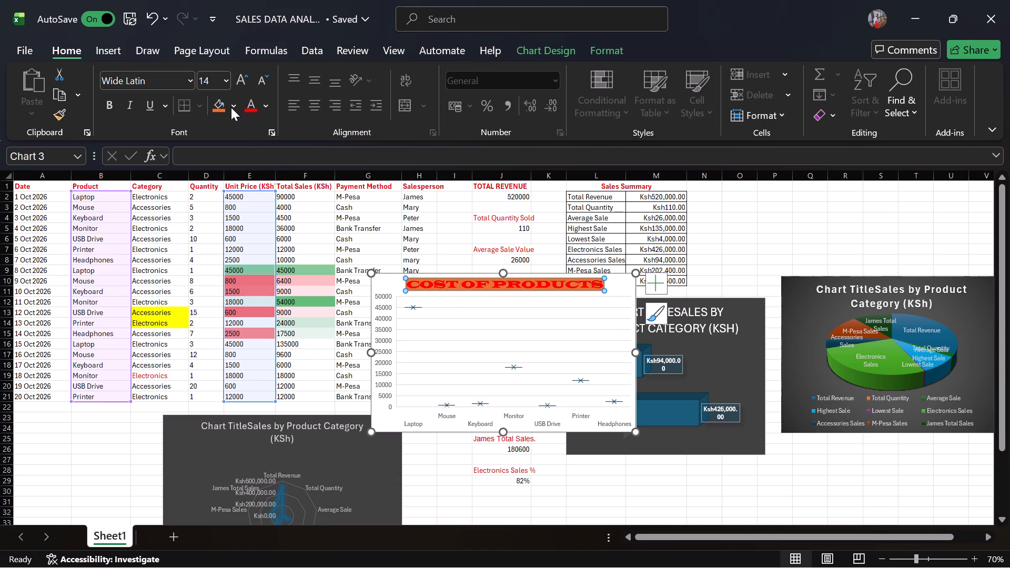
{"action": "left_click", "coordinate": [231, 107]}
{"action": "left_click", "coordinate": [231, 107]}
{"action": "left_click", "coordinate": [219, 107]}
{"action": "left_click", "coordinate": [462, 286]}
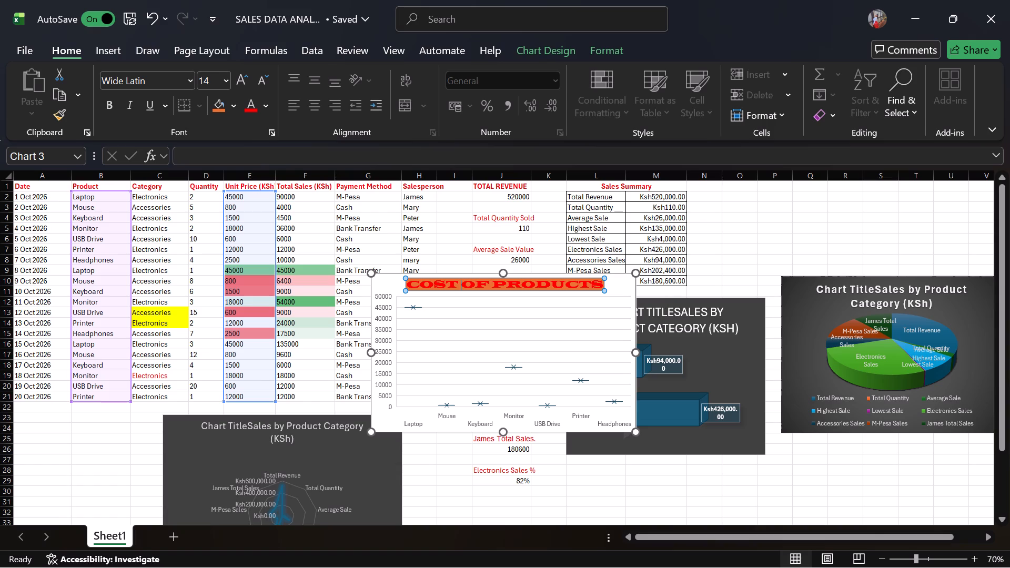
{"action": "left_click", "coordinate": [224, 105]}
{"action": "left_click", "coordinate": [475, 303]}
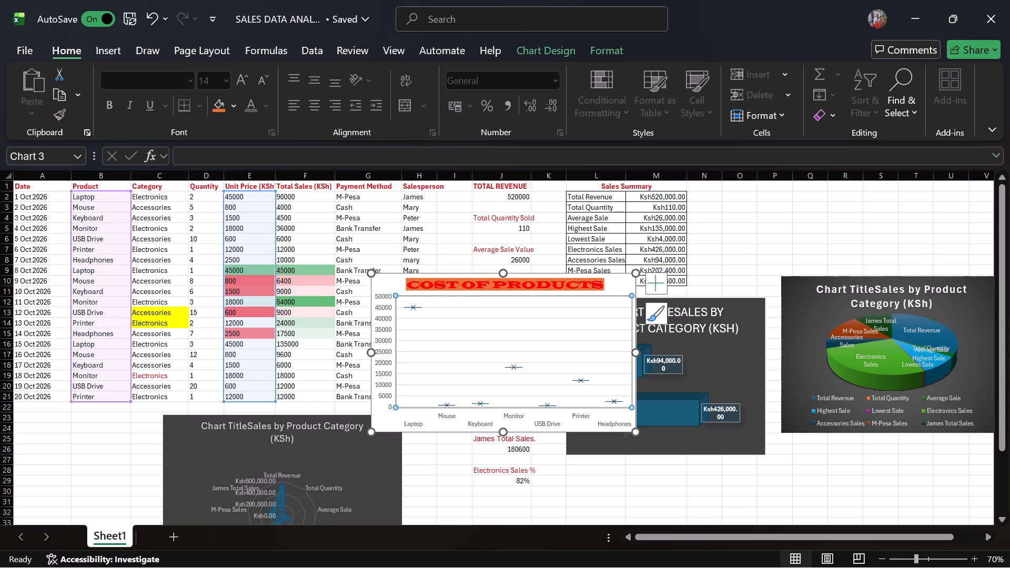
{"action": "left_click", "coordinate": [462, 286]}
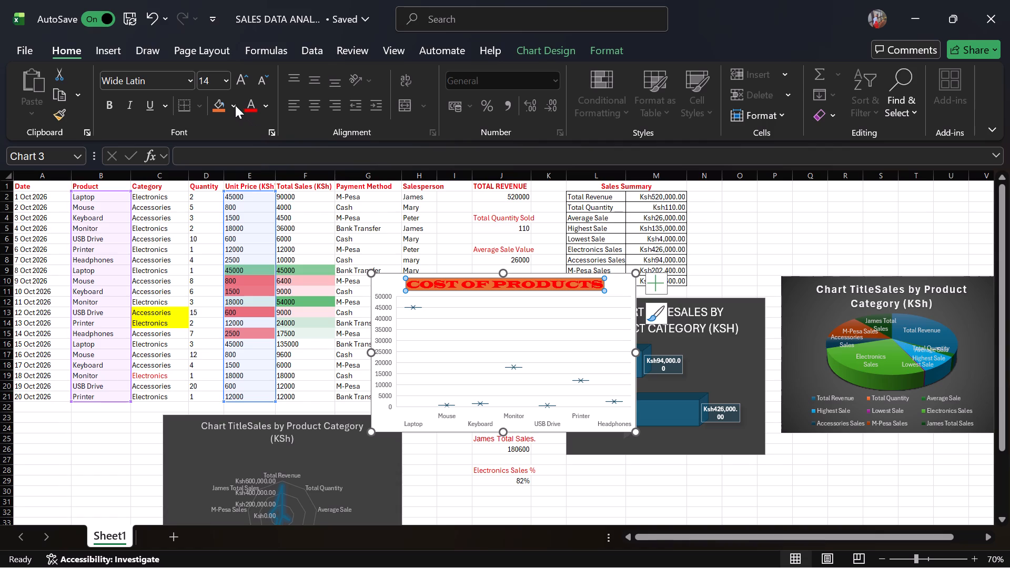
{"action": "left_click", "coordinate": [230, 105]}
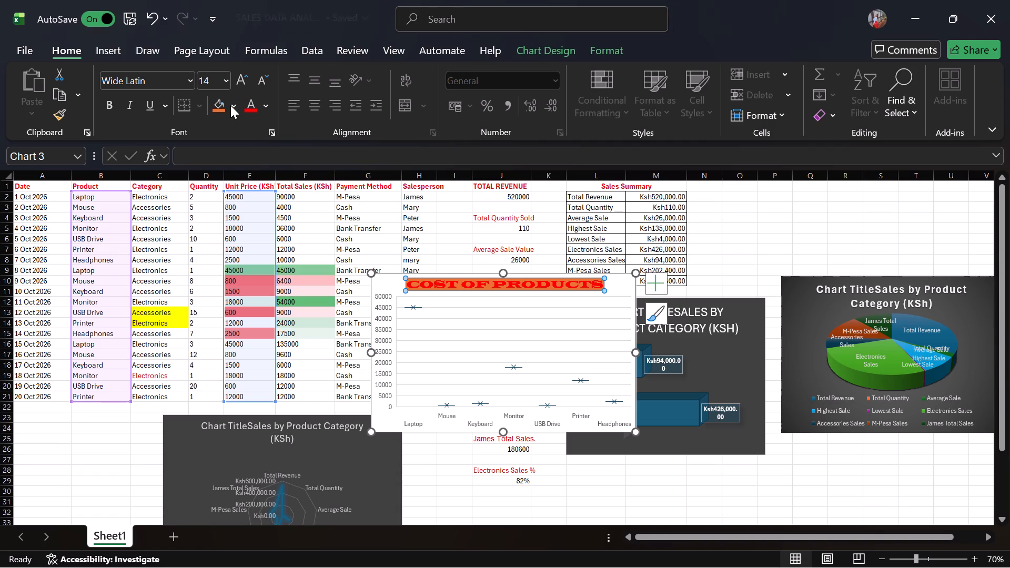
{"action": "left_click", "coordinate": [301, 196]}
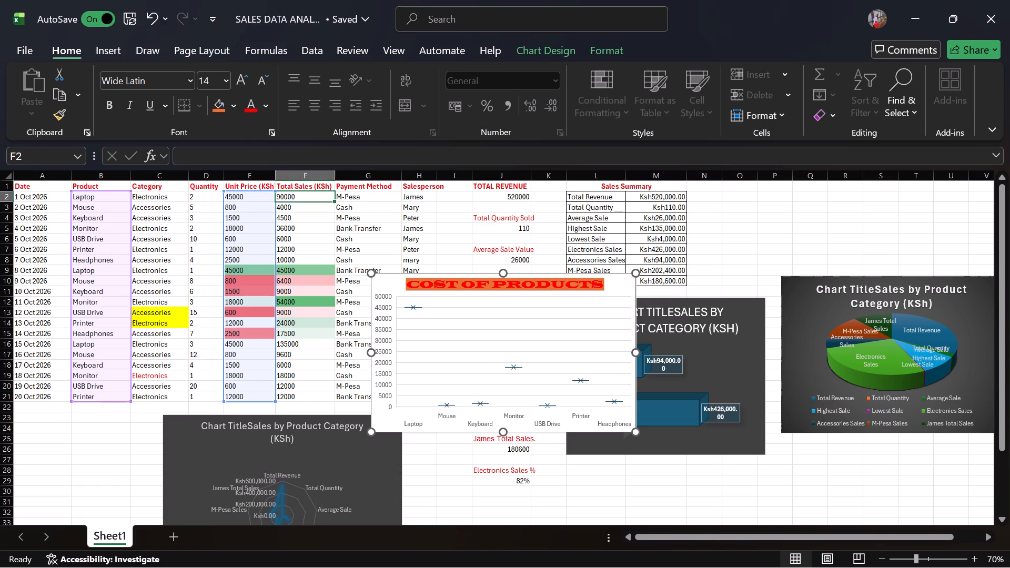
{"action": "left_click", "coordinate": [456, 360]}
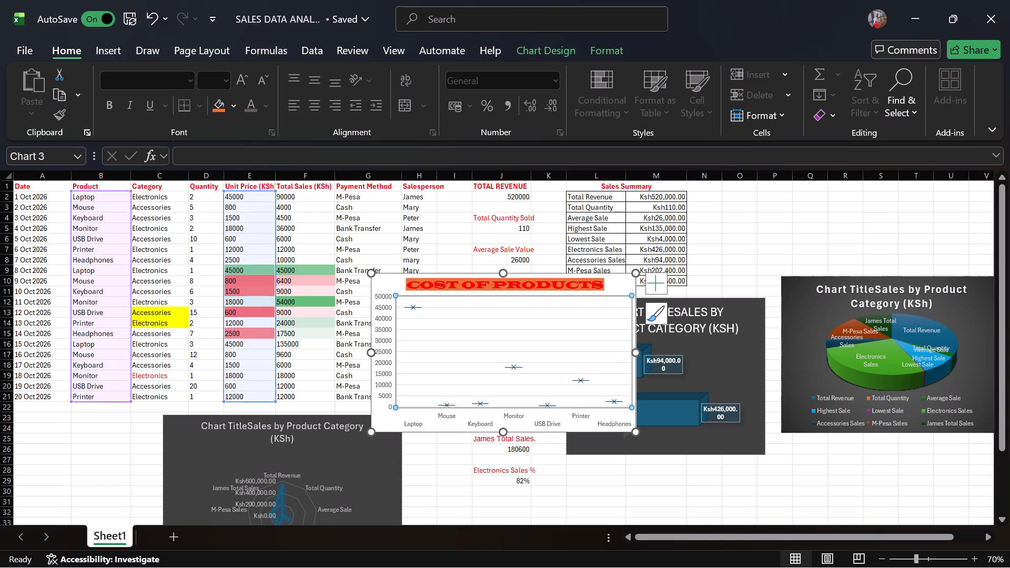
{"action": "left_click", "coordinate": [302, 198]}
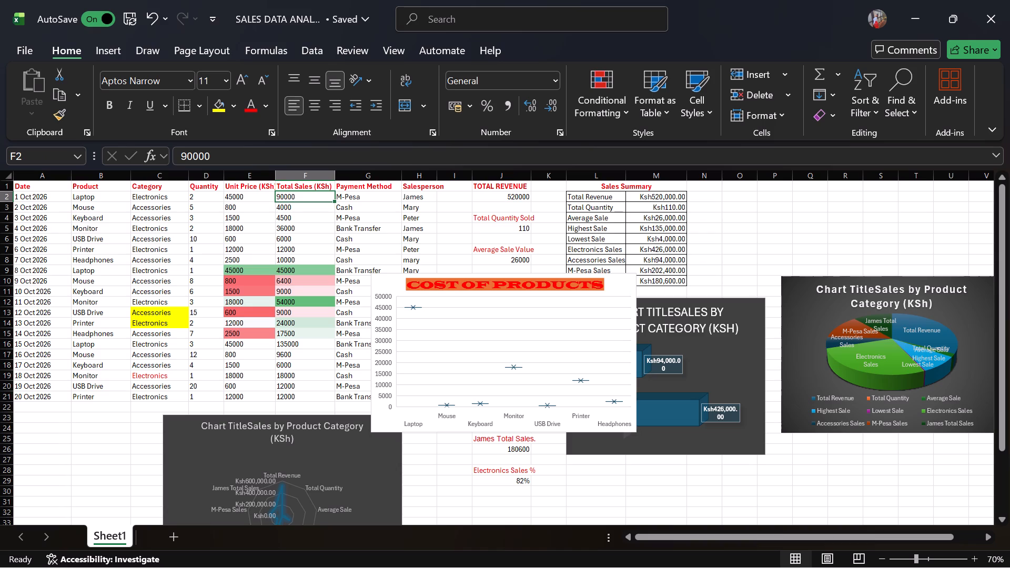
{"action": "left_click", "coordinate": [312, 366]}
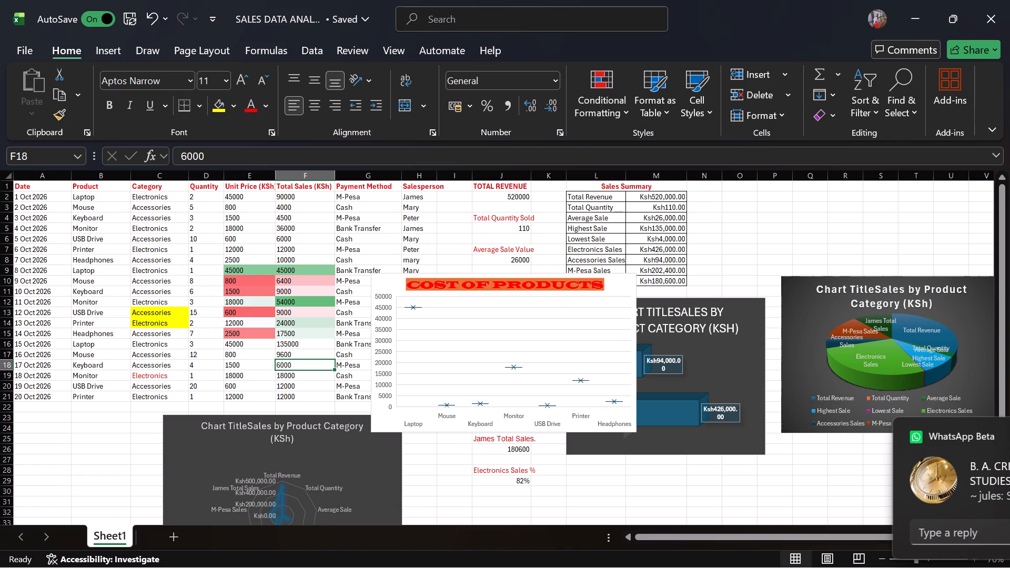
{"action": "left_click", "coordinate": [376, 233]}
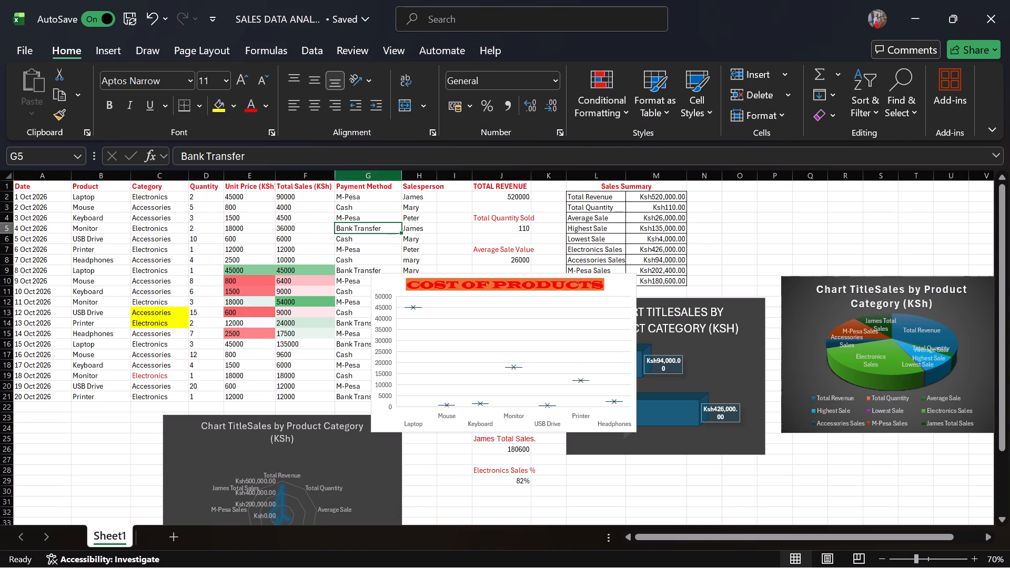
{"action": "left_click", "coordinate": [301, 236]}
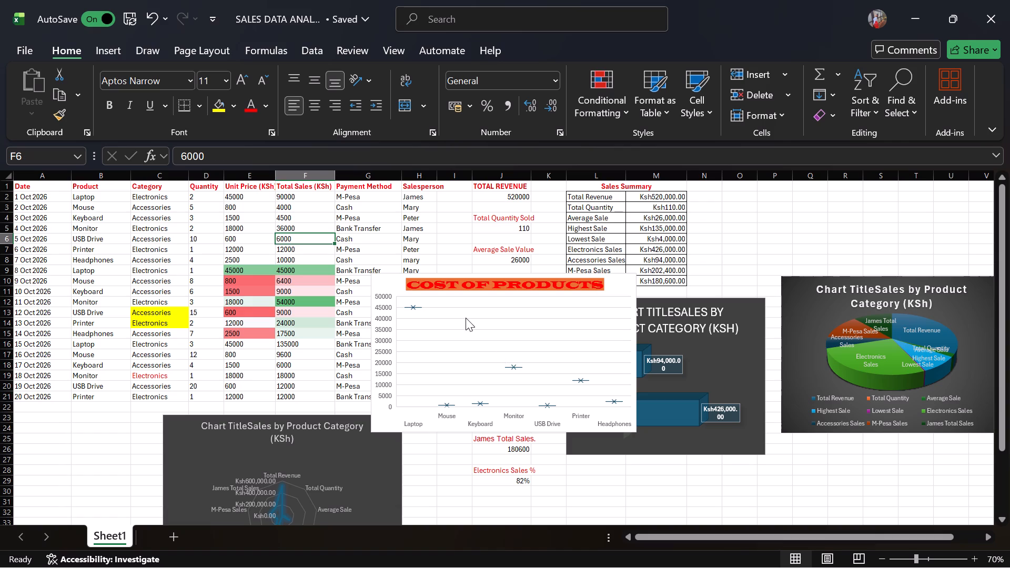
Set the fill of the COST OF PRODUCTS chart title to No Fill.
{"action": "left_click", "coordinate": [466, 318]}
{"action": "left_click", "coordinate": [468, 280]}
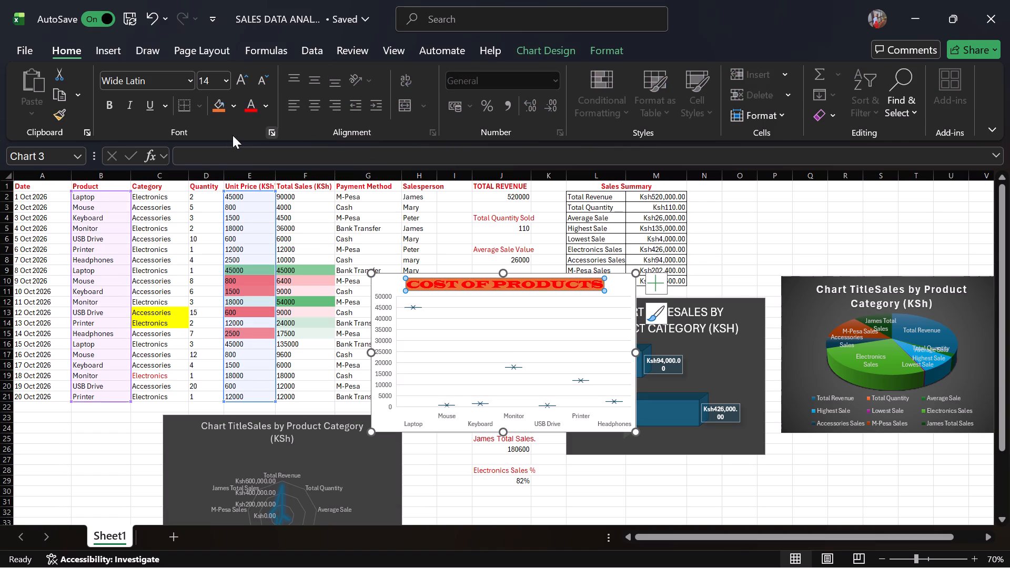
{"action": "left_click", "coordinate": [229, 106]}
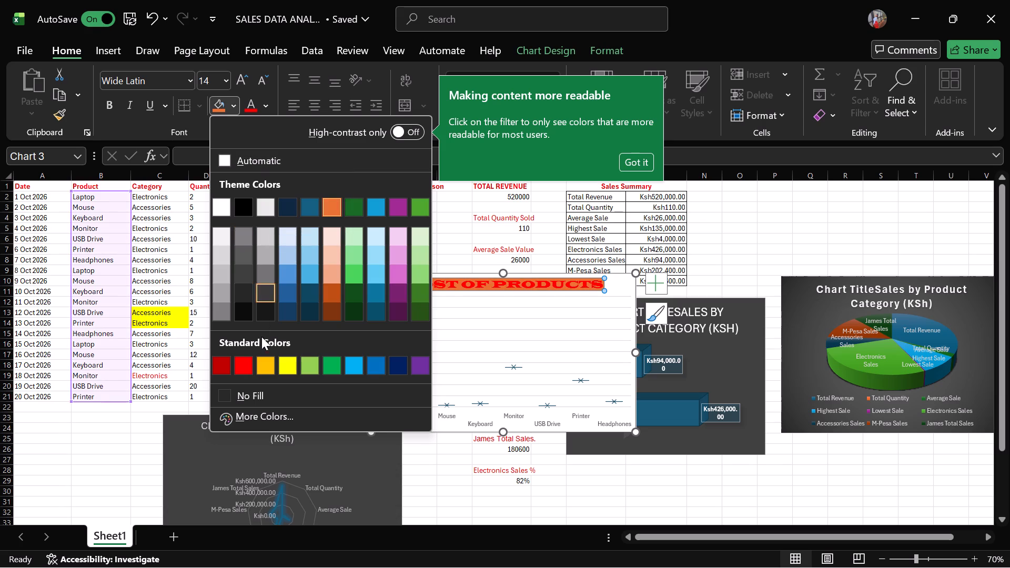
{"action": "left_click", "coordinate": [223, 398]}
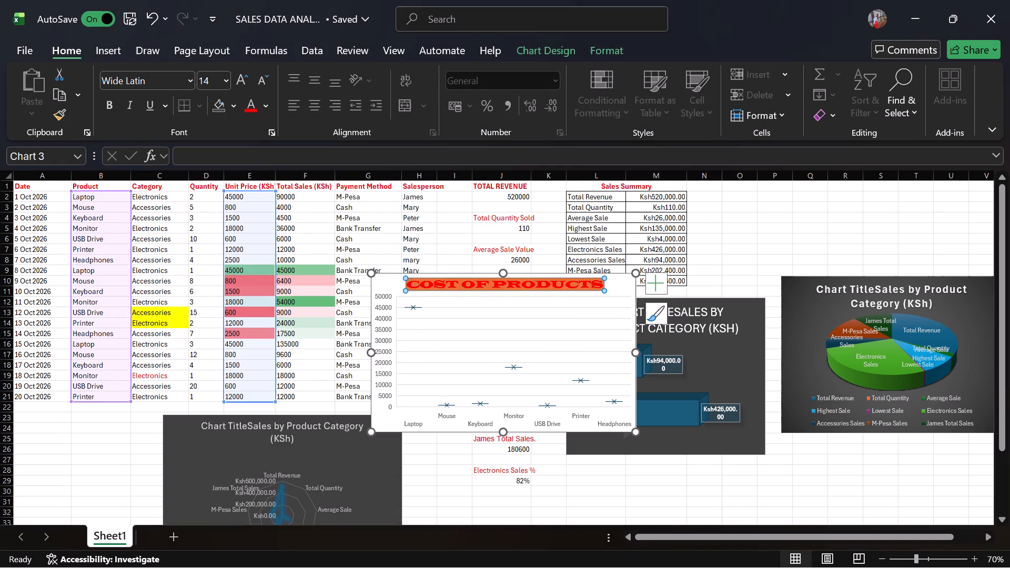
Move the COST OF PRODUCTS chart below the Electronics Sales % figure, spanning columns I to O from about row 30.
{"action": "left_click", "coordinate": [455, 337]}
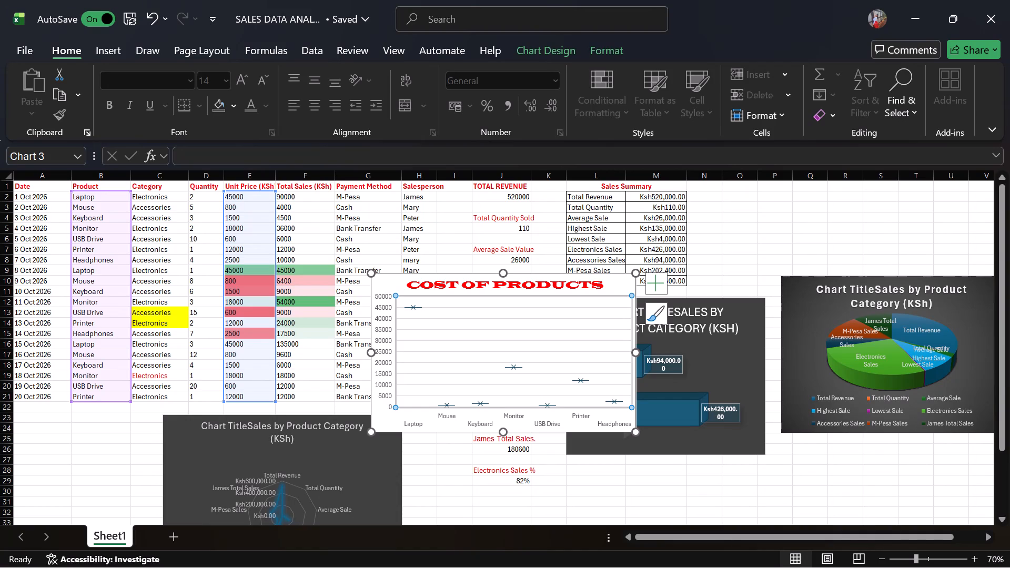
{"action": "left_click", "coordinate": [418, 239]}
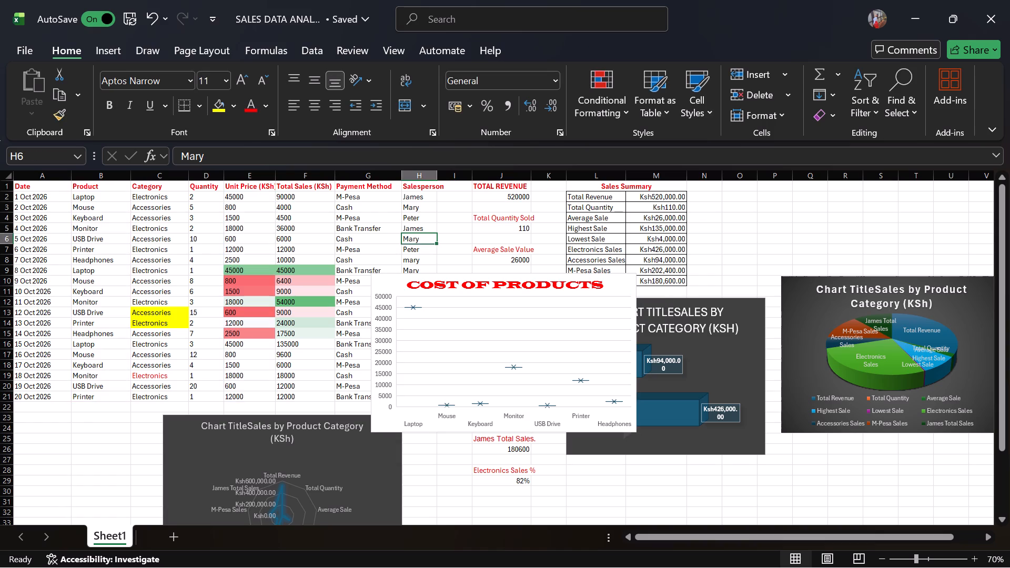
{"action": "left_click", "coordinate": [350, 241]}
{"action": "left_click", "coordinate": [505, 286]}
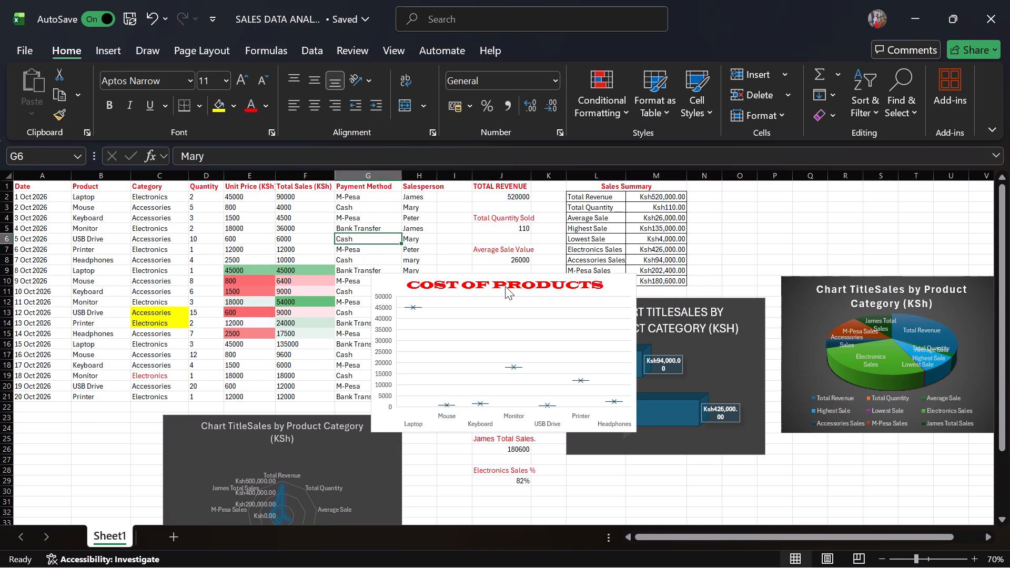
{"action": "left_click_drag", "start_coordinate": [385, 282], "coordinate": [394, 287]}
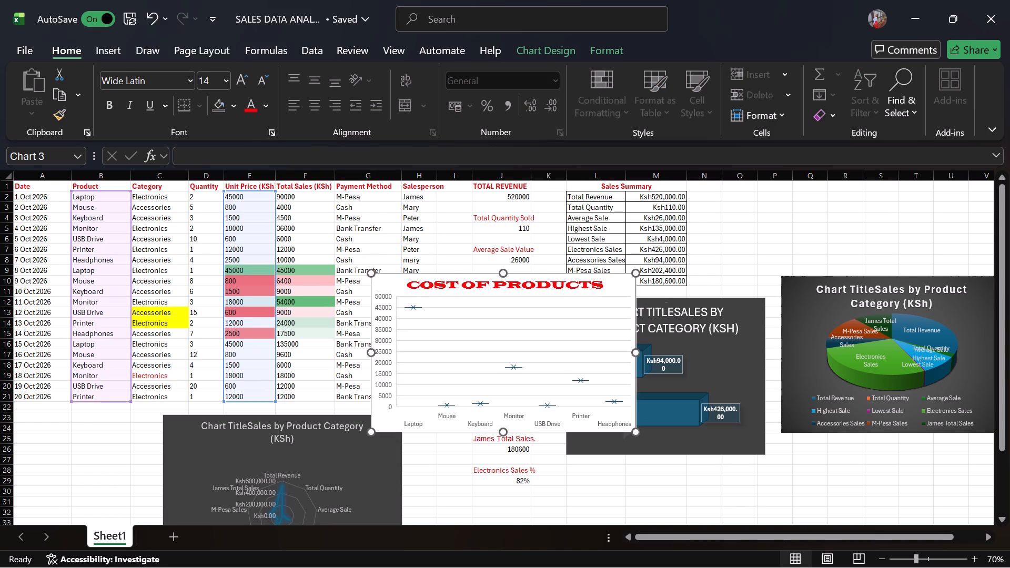
{"action": "left_click_drag", "start_coordinate": [394, 287], "coordinate": [464, 509]}
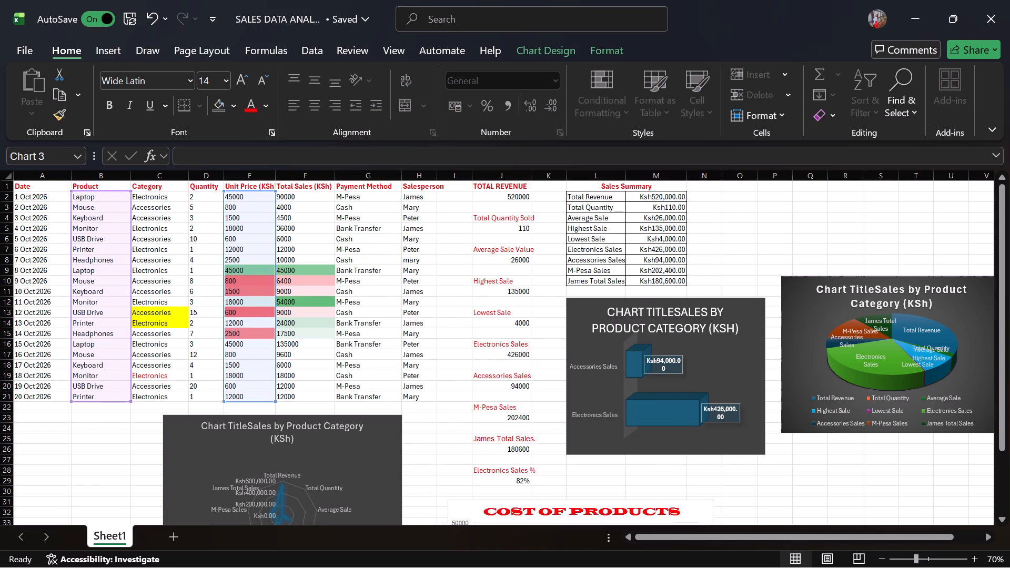
{"action": "left_click_drag", "start_coordinate": [464, 509], "coordinate": [473, 499]}
{"action": "left_click", "coordinate": [473, 499]}
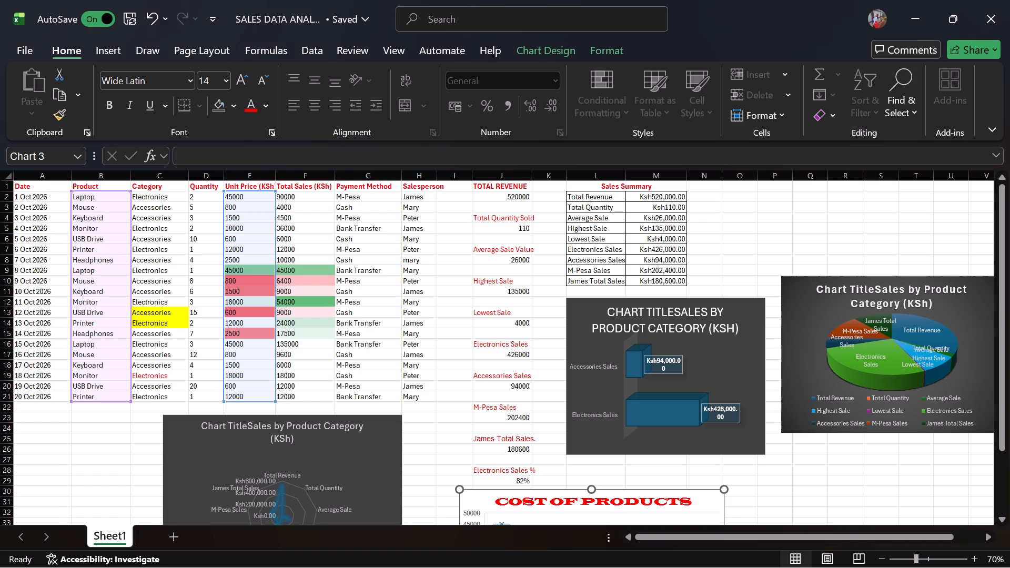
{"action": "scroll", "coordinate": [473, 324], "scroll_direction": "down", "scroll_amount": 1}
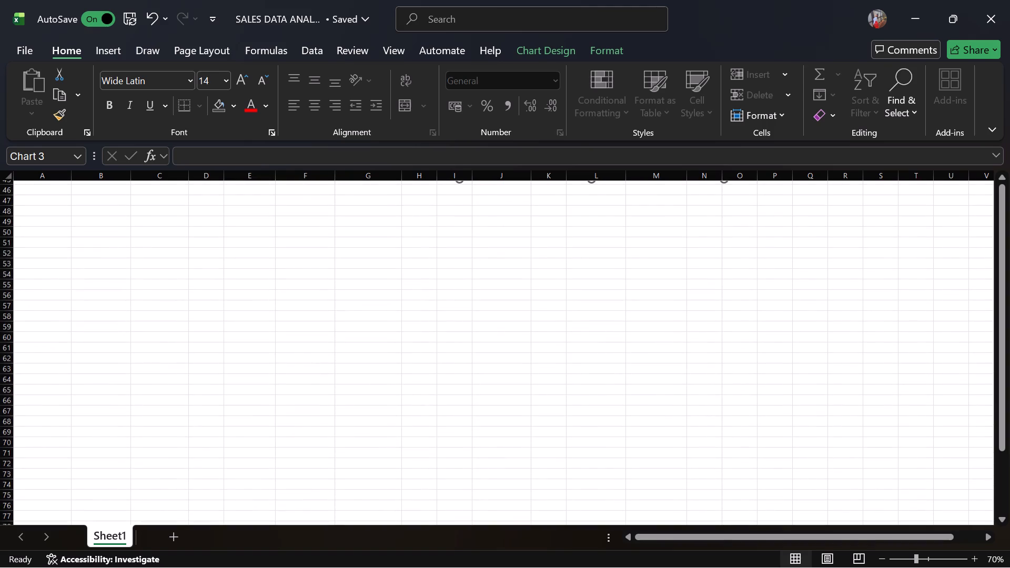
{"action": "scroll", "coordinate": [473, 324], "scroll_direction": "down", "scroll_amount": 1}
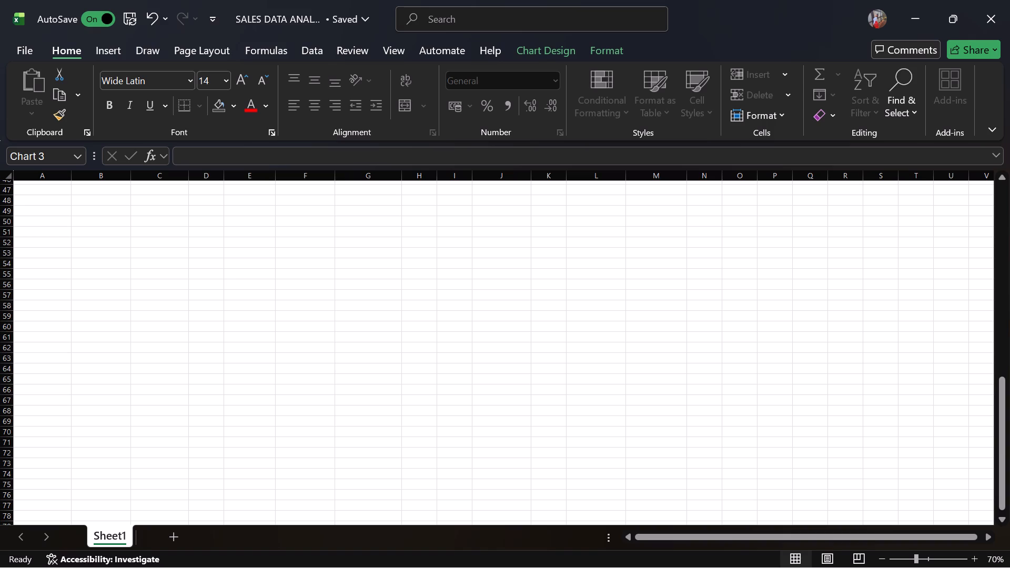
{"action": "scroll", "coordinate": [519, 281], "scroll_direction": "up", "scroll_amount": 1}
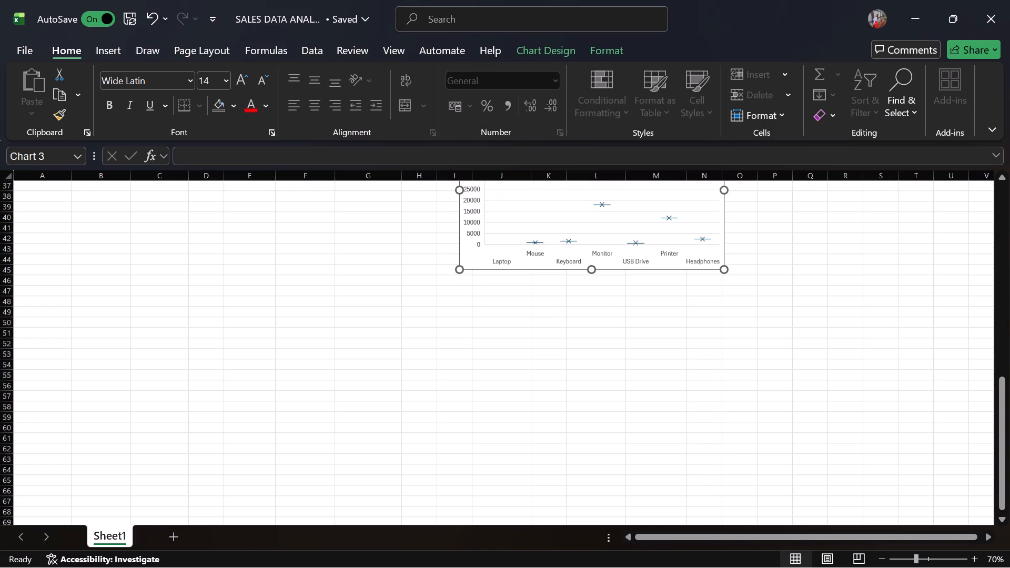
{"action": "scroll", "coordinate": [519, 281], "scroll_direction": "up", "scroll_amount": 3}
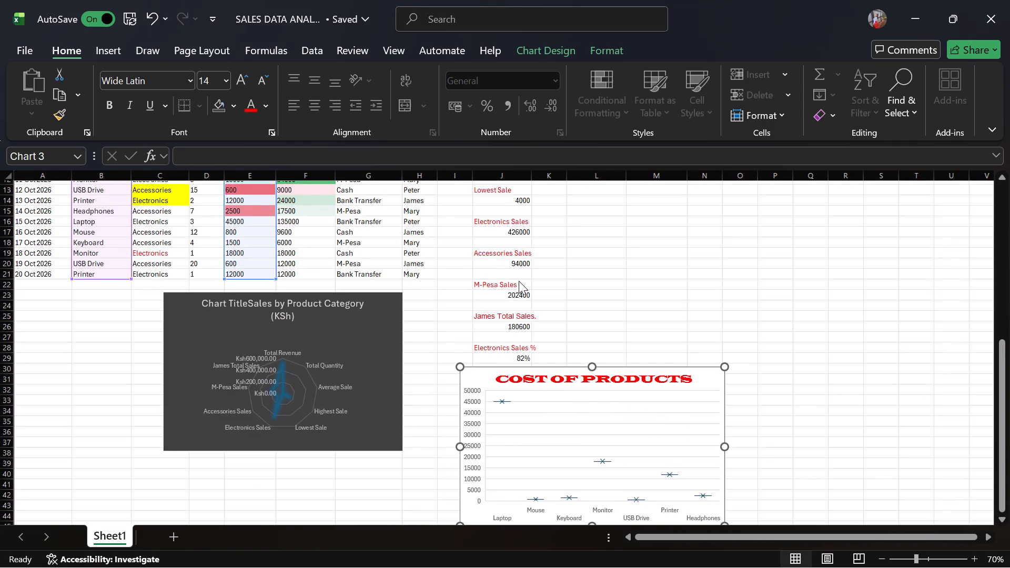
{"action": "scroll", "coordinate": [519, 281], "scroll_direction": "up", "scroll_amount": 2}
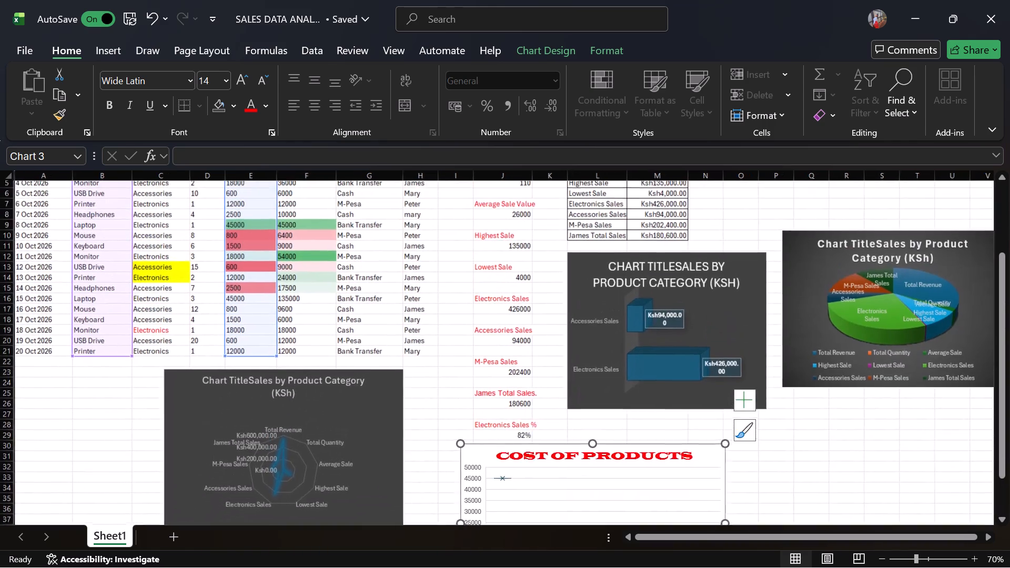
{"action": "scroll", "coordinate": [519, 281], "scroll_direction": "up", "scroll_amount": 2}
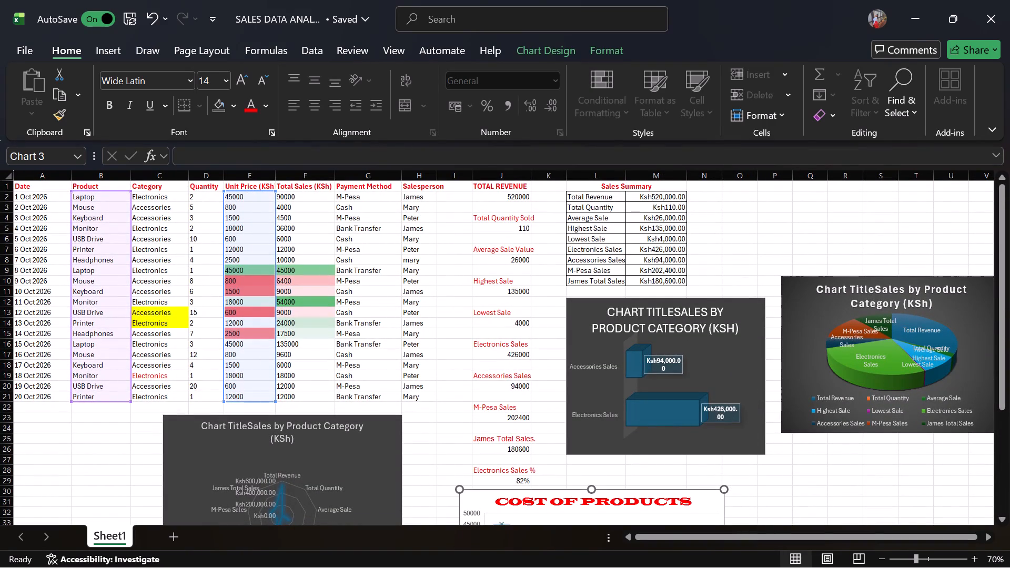
Insert a 3-D pie chart from the revenue and sales figures in cells J2 to J29.
{"action": "left_click_drag", "start_coordinate": [515, 197], "coordinate": [517, 459]}
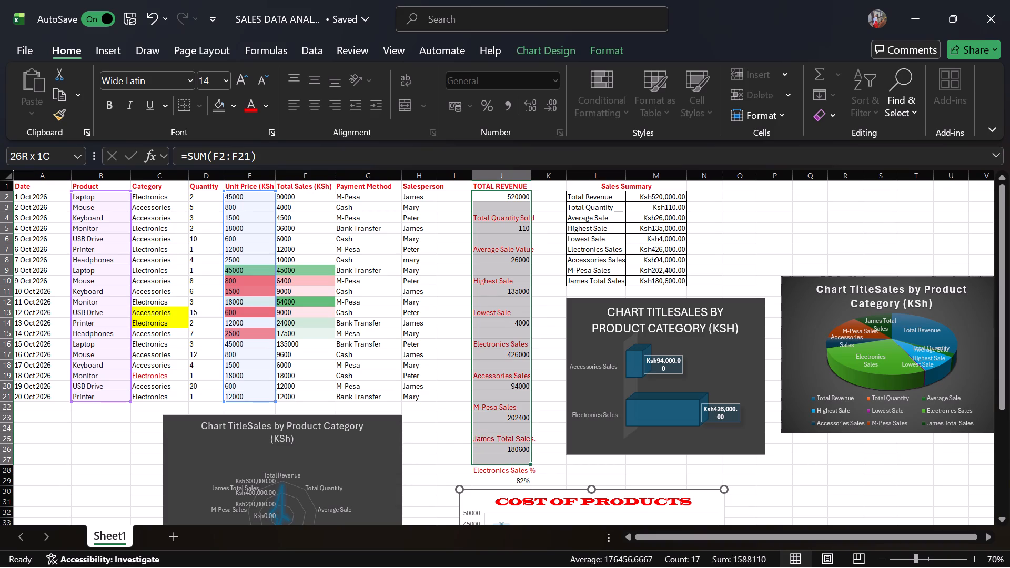
{"action": "left_click_drag", "start_coordinate": [517, 459], "coordinate": [518, 428]}
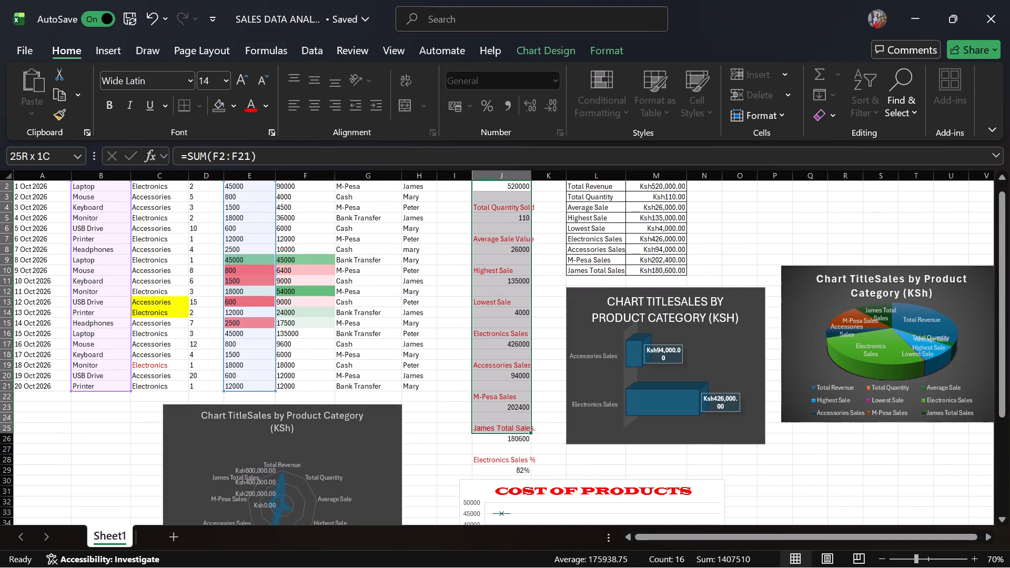
{"action": "left_click_drag", "start_coordinate": [518, 428], "coordinate": [530, 472]}
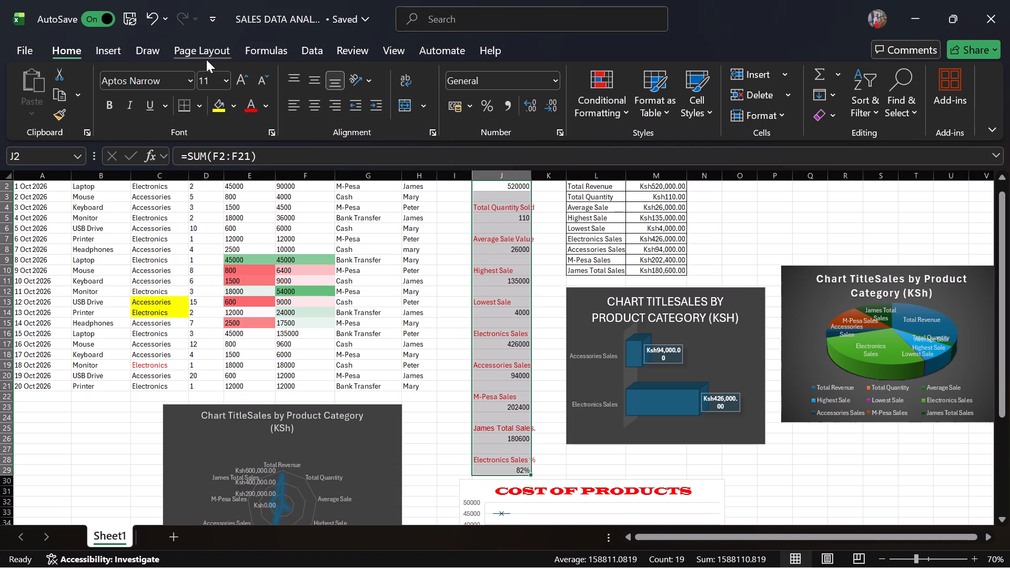
{"action": "left_click", "coordinate": [113, 48]}
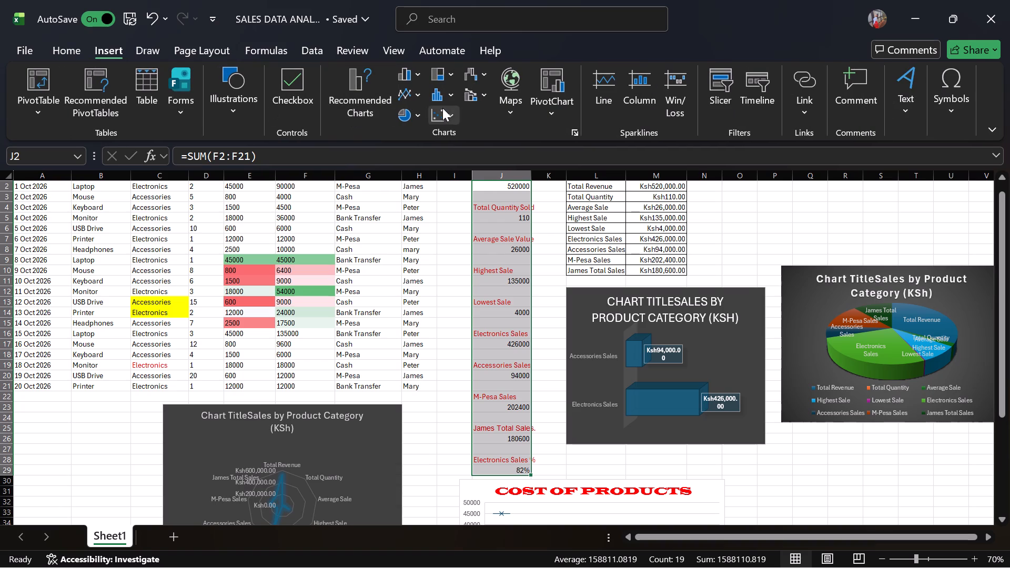
{"action": "left_click", "coordinate": [416, 117]}
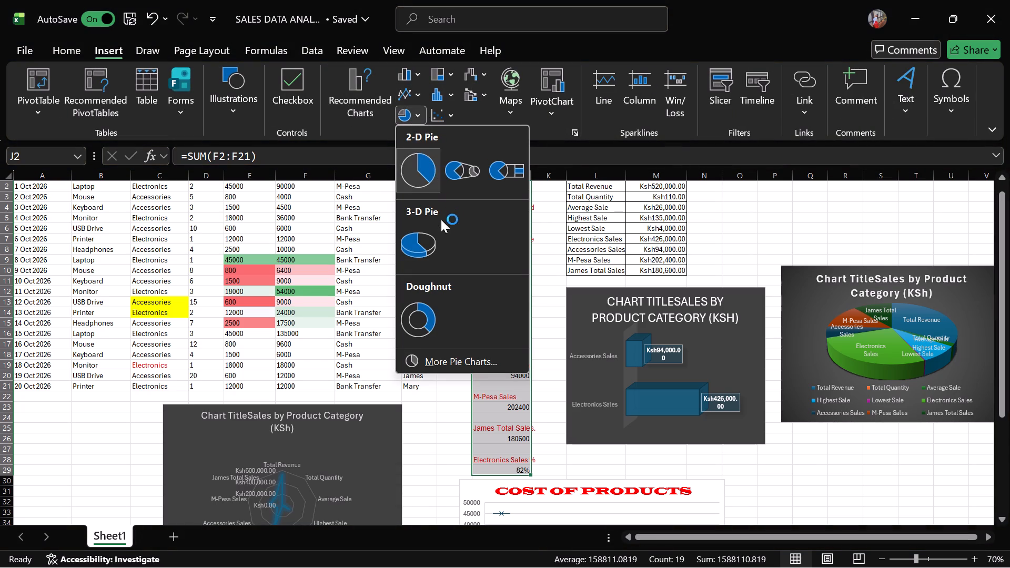
{"action": "left_click", "coordinate": [425, 231]}
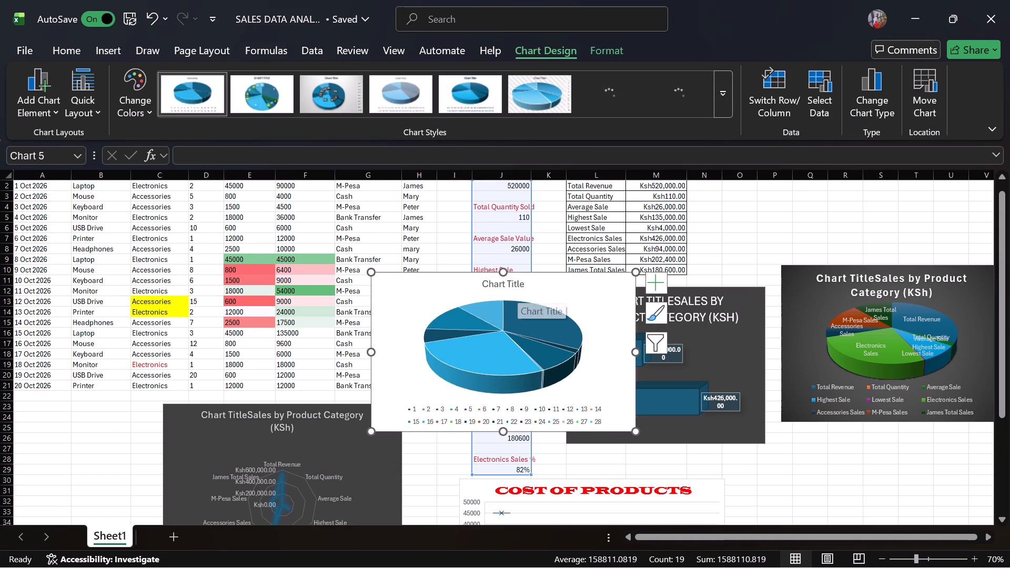
Apply the dark grey gradient background chart style to the new 3-D pie chart.
{"action": "scroll", "coordinate": [518, 288], "scroll_direction": "down", "scroll_amount": 1}
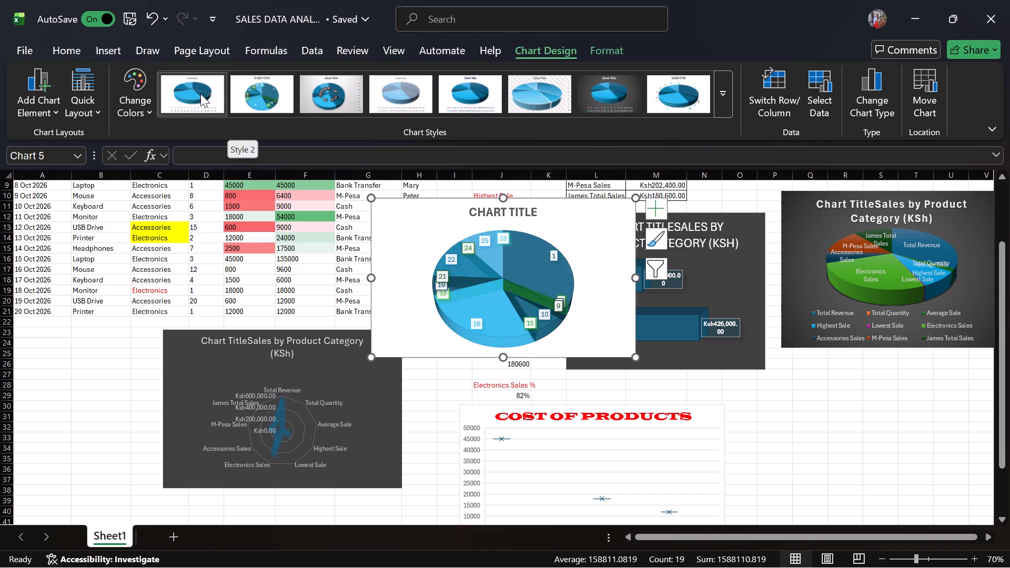
{"action": "left_click", "coordinate": [620, 98]}
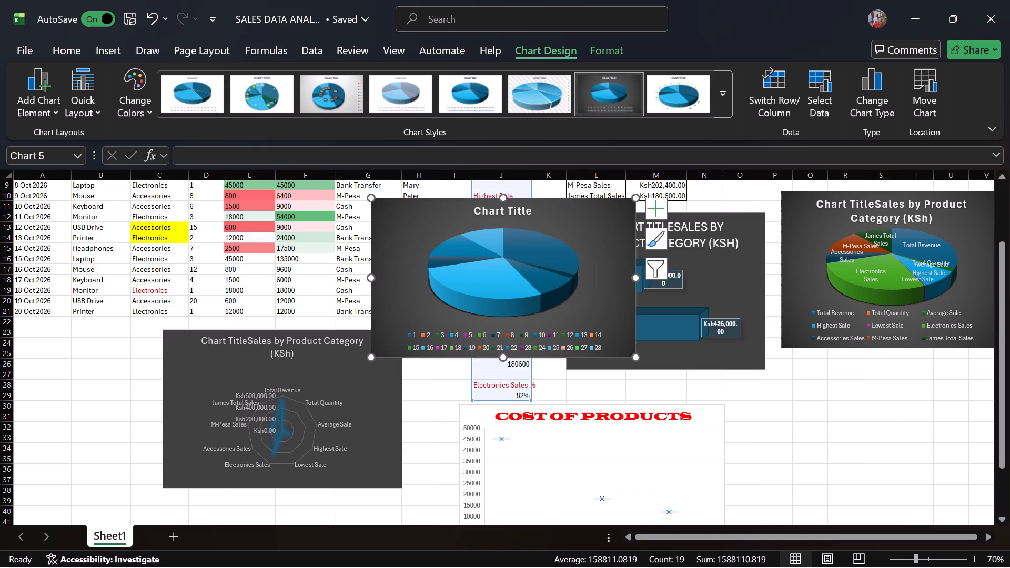
Move the new pie chart directly beneath the radar chart, with its top edge at about row 38.
{"action": "left_click_drag", "start_coordinate": [553, 209], "coordinate": [721, 432]}
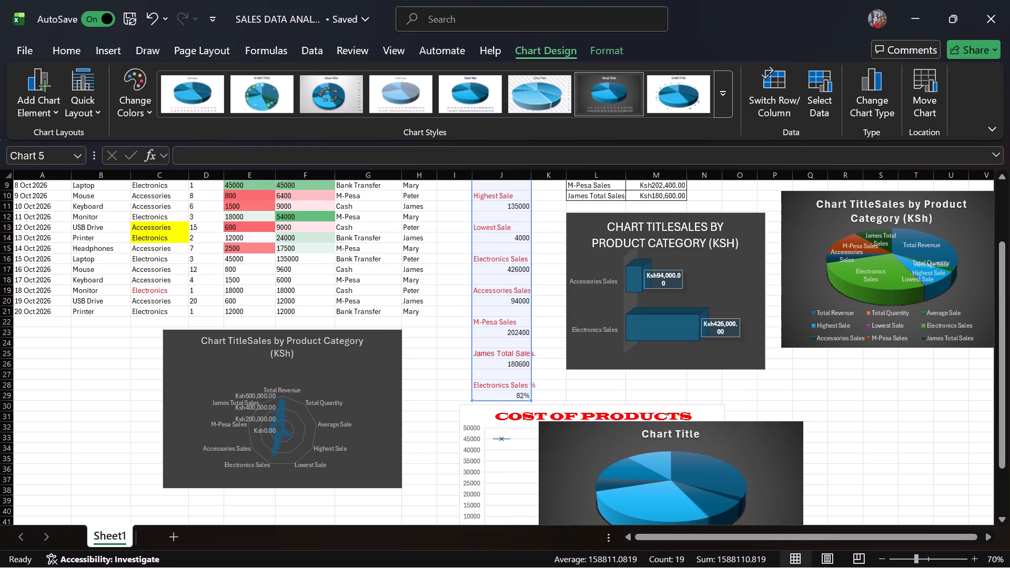
{"action": "left_click_drag", "start_coordinate": [721, 432], "coordinate": [618, 347]}
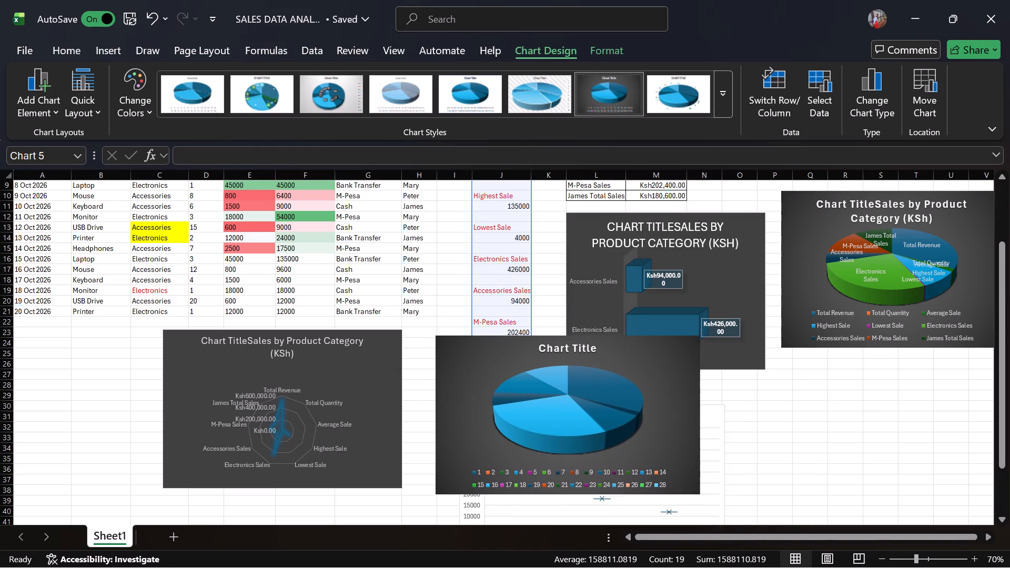
{"action": "left_click_drag", "start_coordinate": [618, 347], "coordinate": [618, 347]}
{"action": "scroll", "coordinate": [618, 347], "scroll_direction": "down", "scroll_amount": 3}
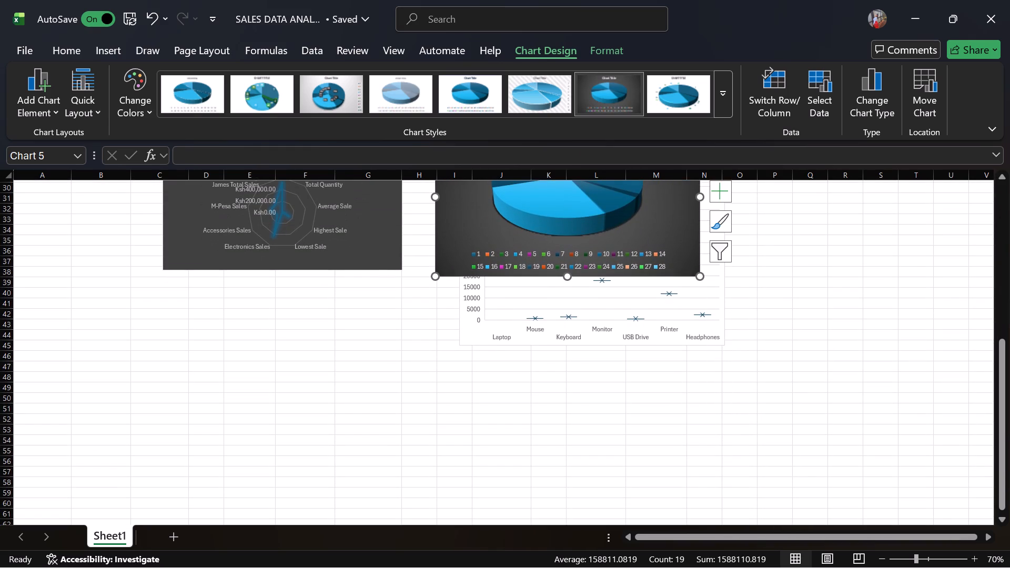
{"action": "scroll", "coordinate": [591, 234], "scroll_direction": "up", "scroll_amount": 1}
{"action": "left_click_drag", "start_coordinate": [587, 228], "coordinate": [587, 252]}
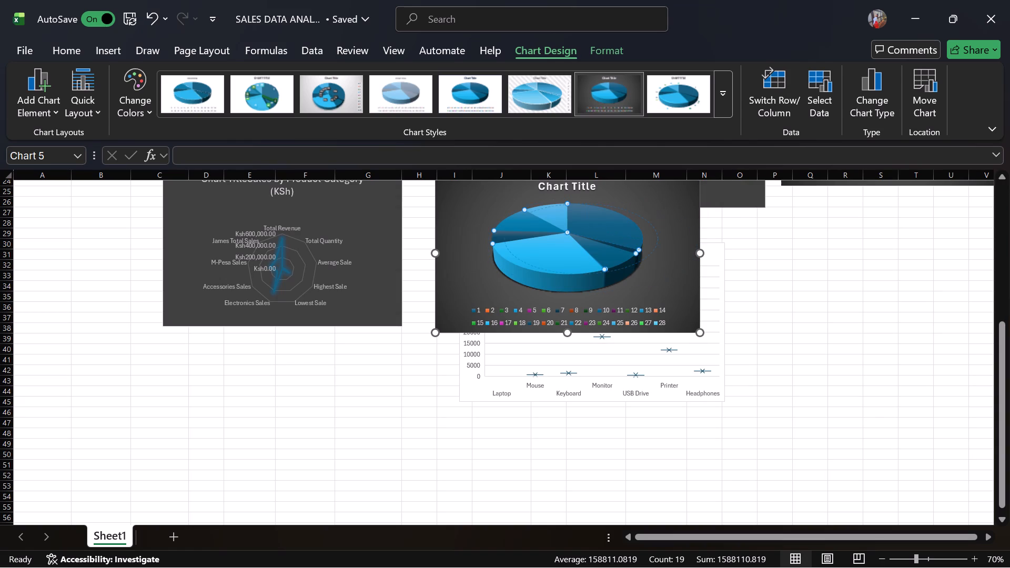
{"action": "left_click_drag", "start_coordinate": [587, 252], "coordinate": [568, 258]}
{"action": "left_click_drag", "start_coordinate": [568, 258], "coordinate": [479, 247]}
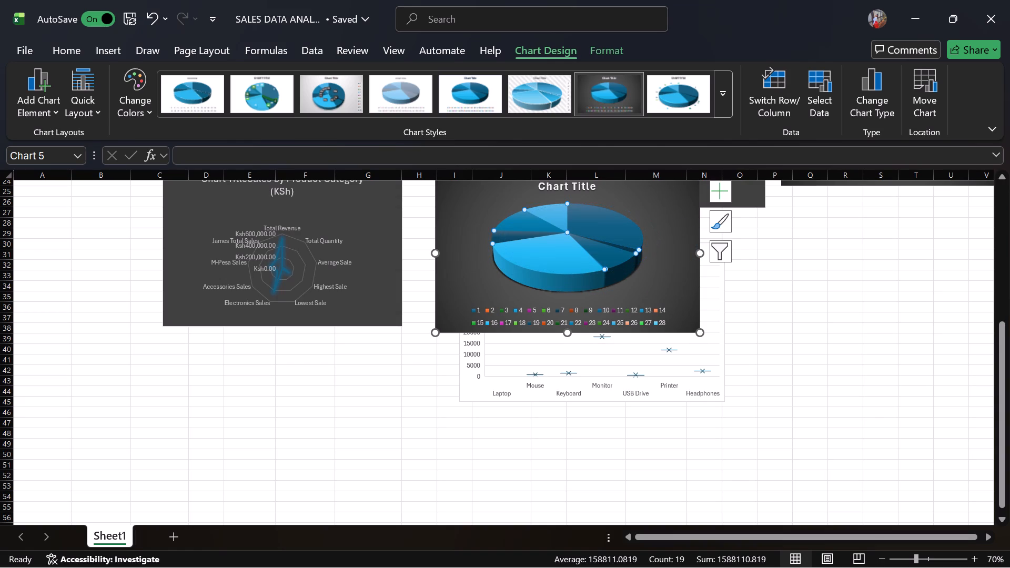
{"action": "scroll", "coordinate": [550, 223], "scroll_direction": "up", "scroll_amount": 1}
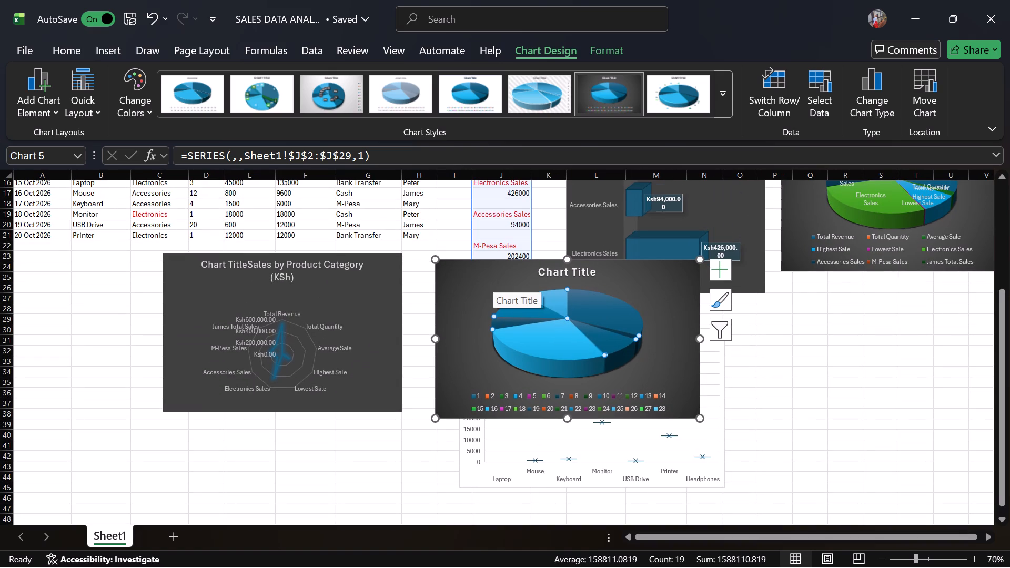
{"action": "scroll", "coordinate": [534, 275], "scroll_direction": "up", "scroll_amount": 1}
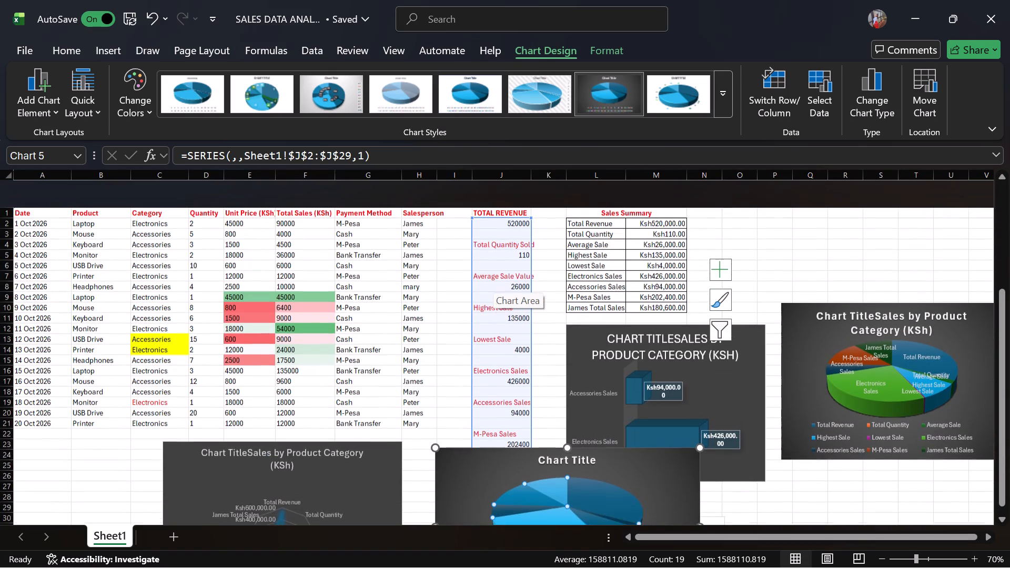
{"action": "scroll", "coordinate": [534, 275], "scroll_direction": "up", "scroll_amount": 1}
{"action": "scroll", "coordinate": [534, 275], "scroll_direction": "down", "scroll_amount": 2}
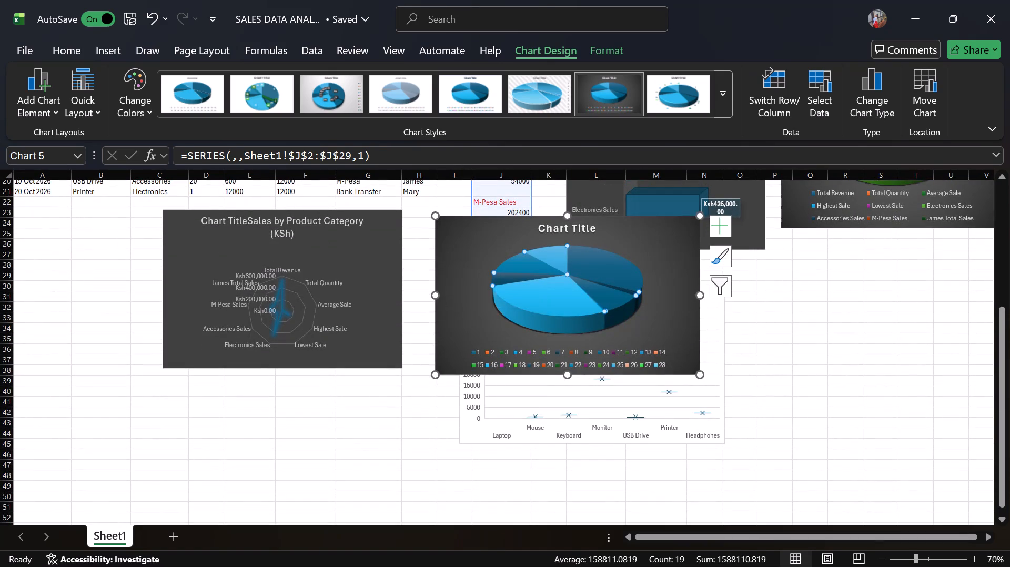
{"action": "left_click_drag", "start_coordinate": [484, 238], "coordinate": [222, 395]}
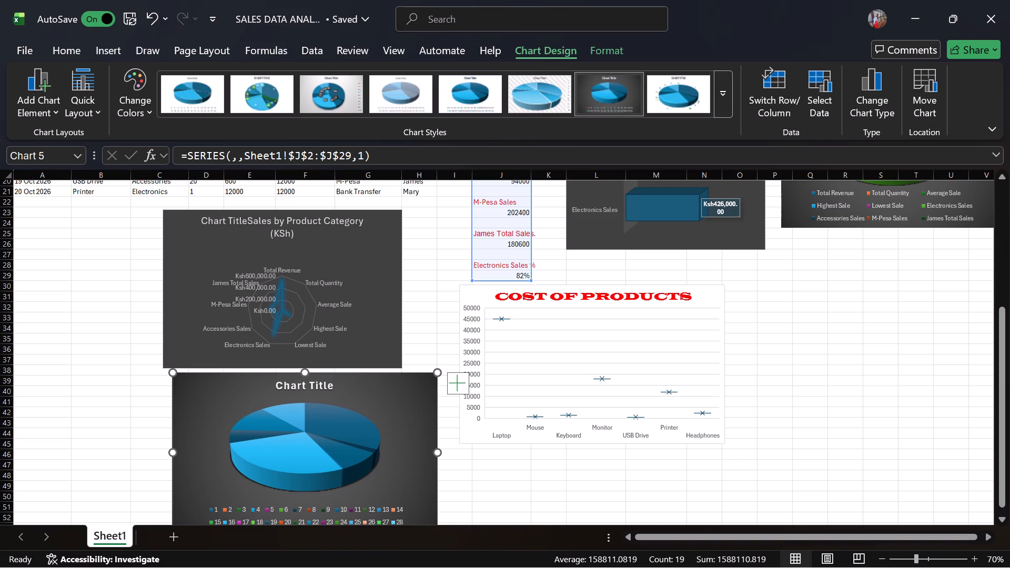
Change the new pie chart's title to TOTAL REVENUE.
{"action": "left_click", "coordinate": [304, 387]}
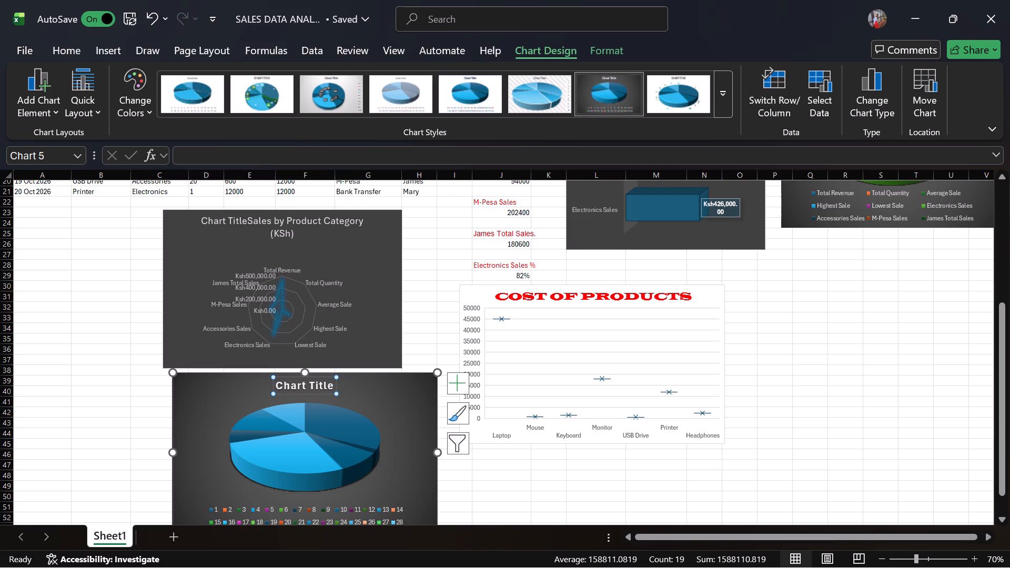
{"action": "type", "text": "TO"}
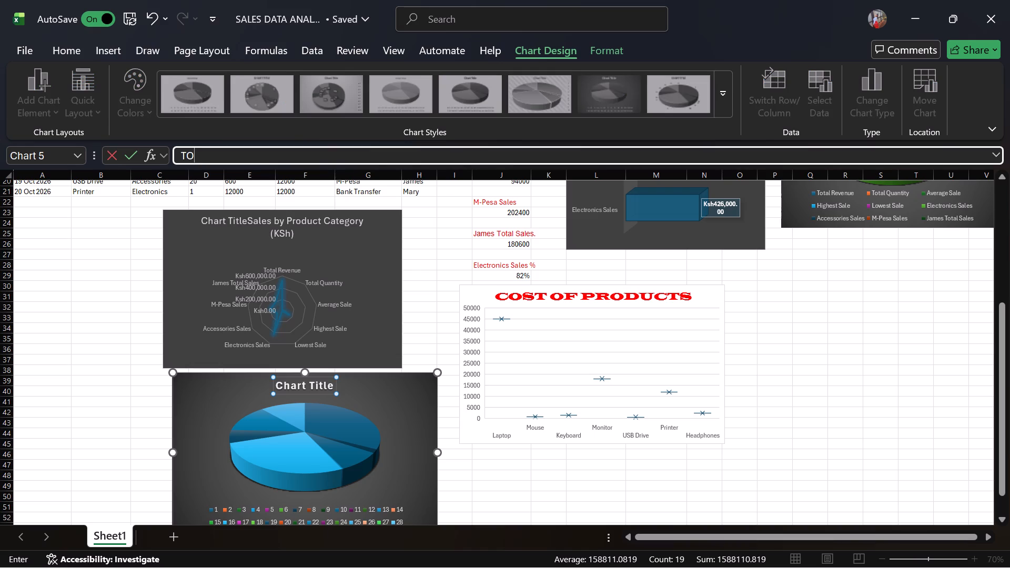
{"action": "type", "text": "TAL"}
{"action": "key", "text": "space"}
{"action": "type", "text": "REV"}
{"action": "type", "text": "ENUE"}
{"action": "key", "text": "Return"}
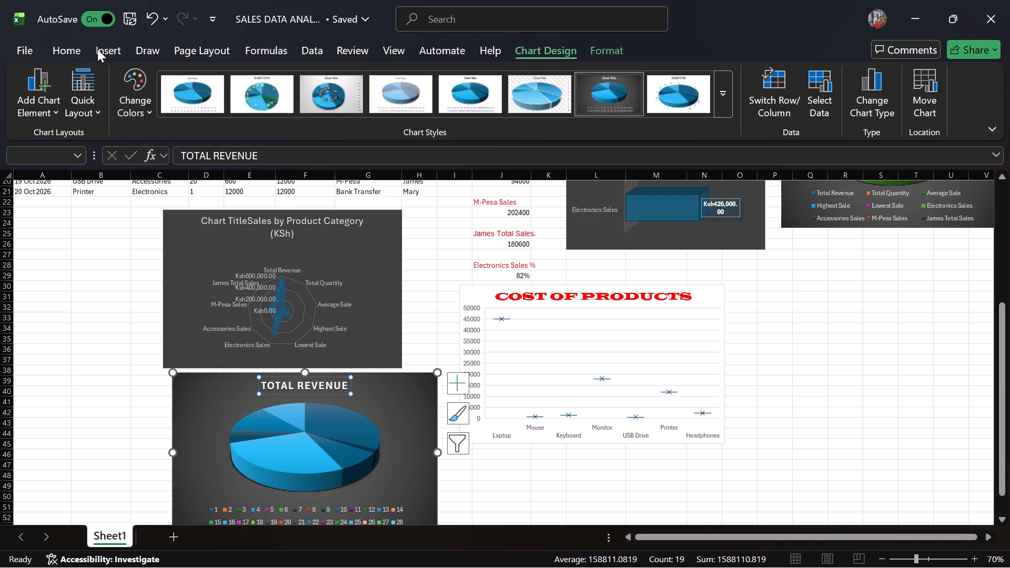
Format the pie chart's TOTAL REVENUE title in red with the Algerian font at size 18.
{"action": "left_click", "coordinate": [71, 43]}
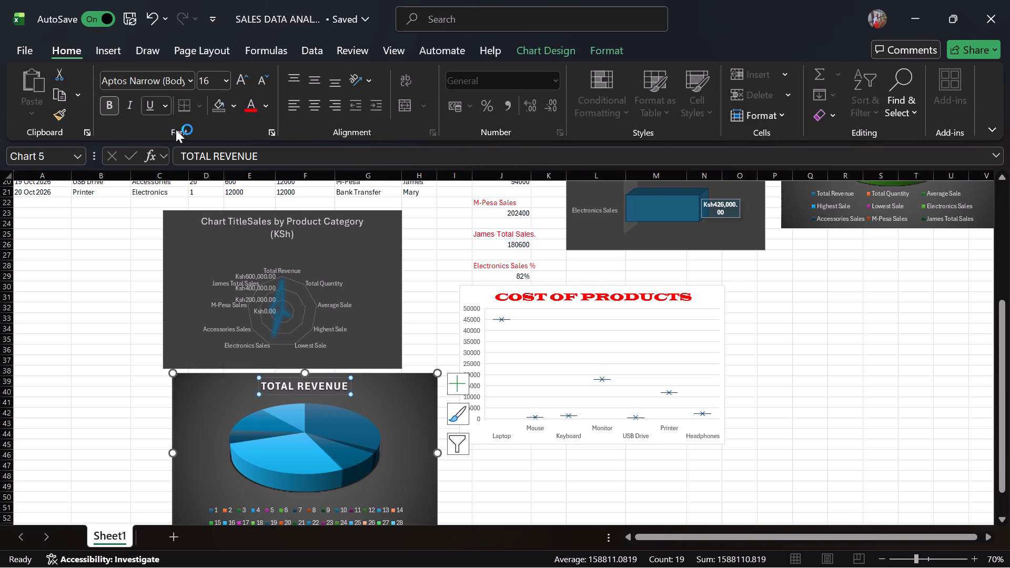
{"action": "left_click", "coordinate": [251, 108]}
{"action": "left_click", "coordinate": [183, 78]}
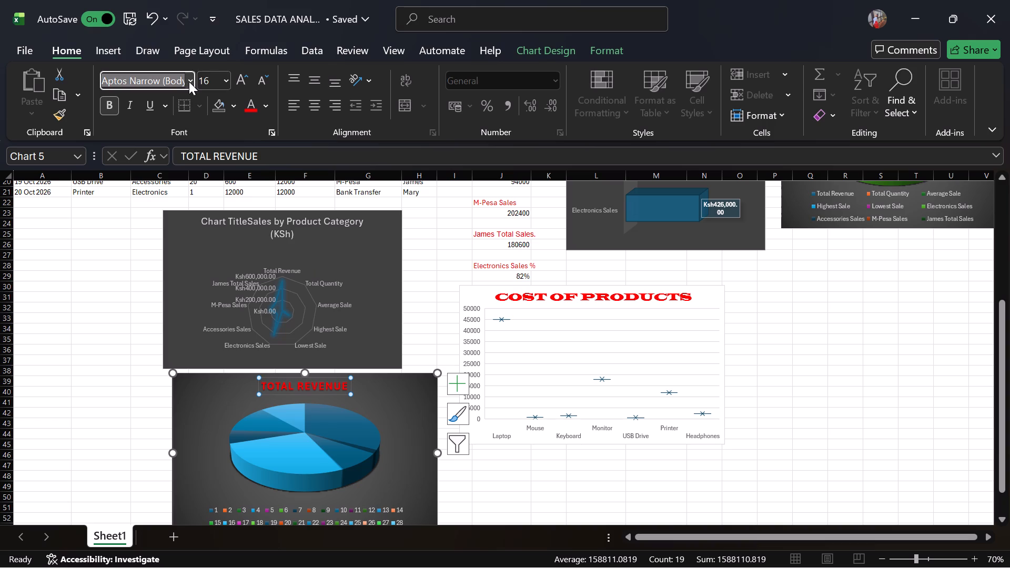
{"action": "left_click", "coordinate": [189, 82]}
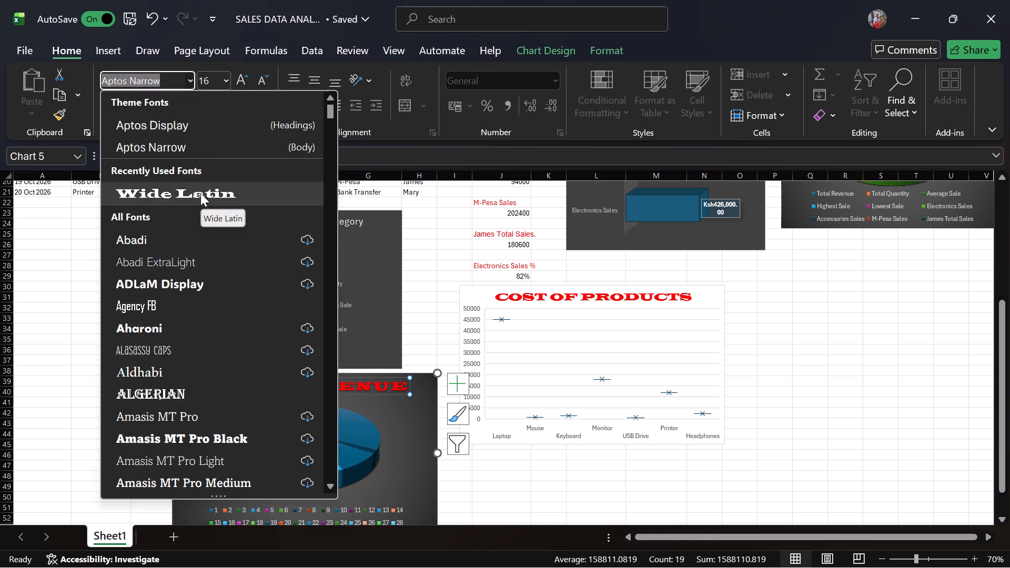
{"action": "left_click", "coordinate": [181, 390]}
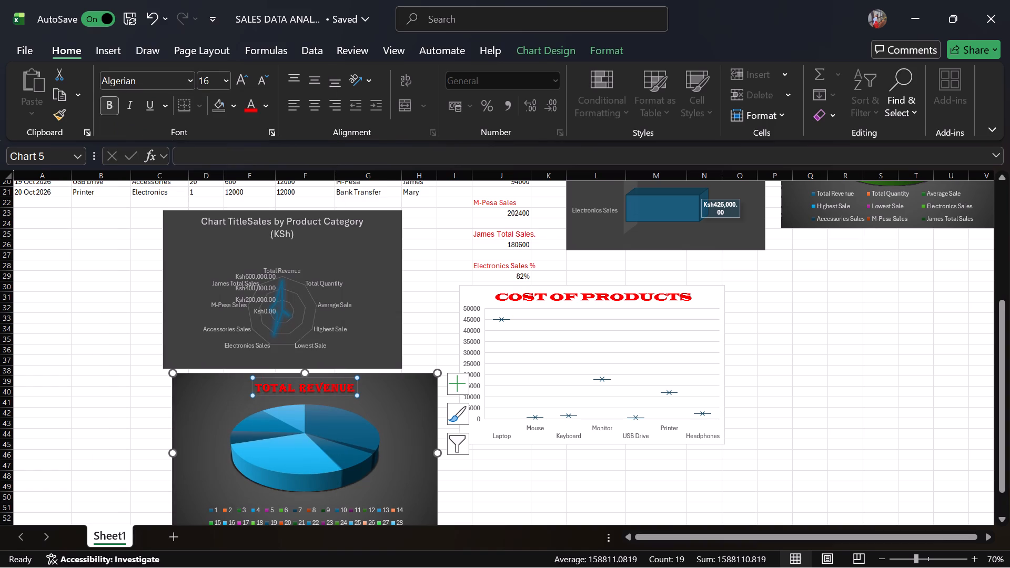
{"action": "left_click", "coordinate": [232, 401]}
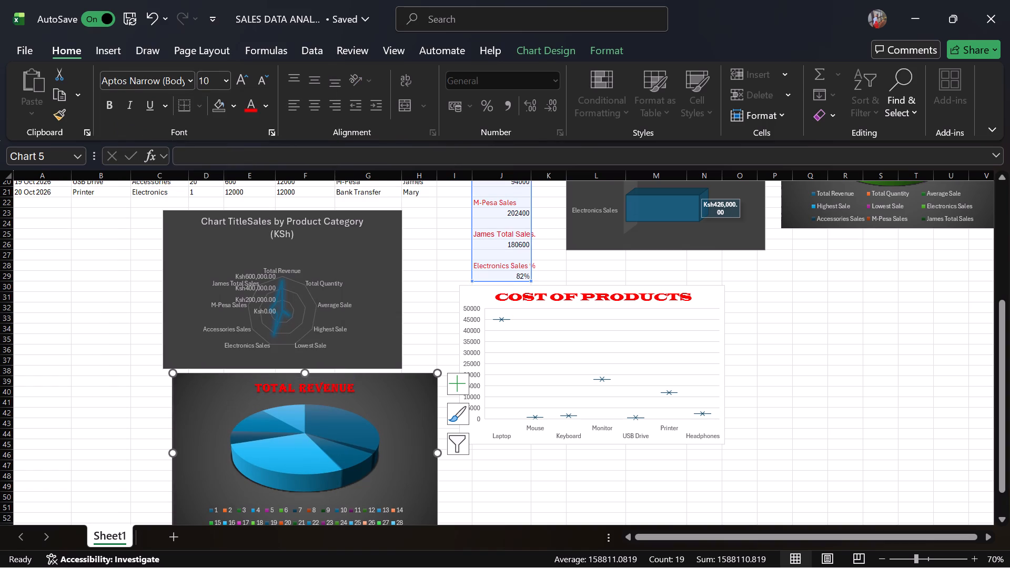
{"action": "left_click", "coordinate": [289, 389]}
{"action": "left_click", "coordinate": [226, 79]}
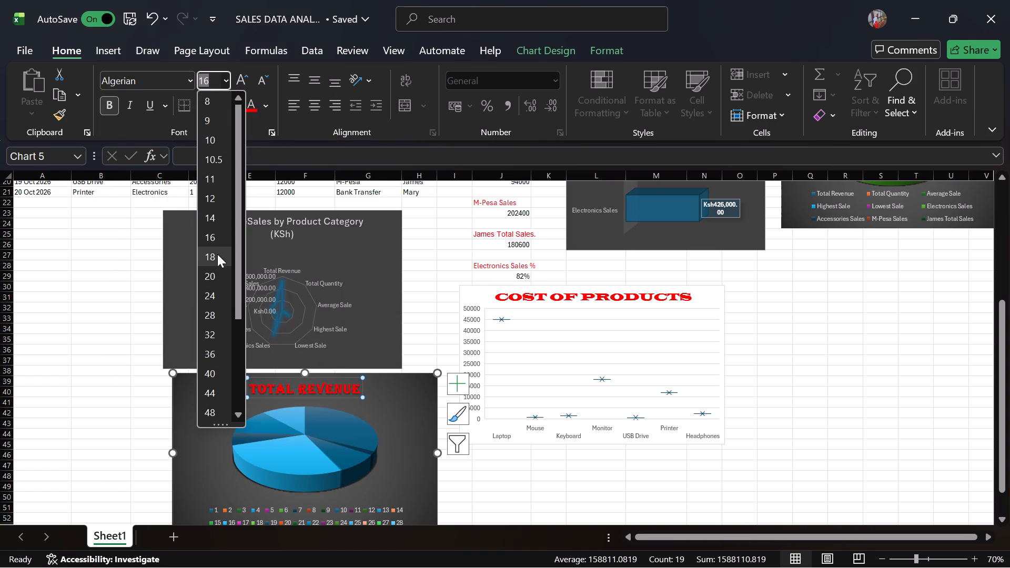
{"action": "left_click", "coordinate": [217, 254]}
{"action": "left_click", "coordinate": [383, 405]}
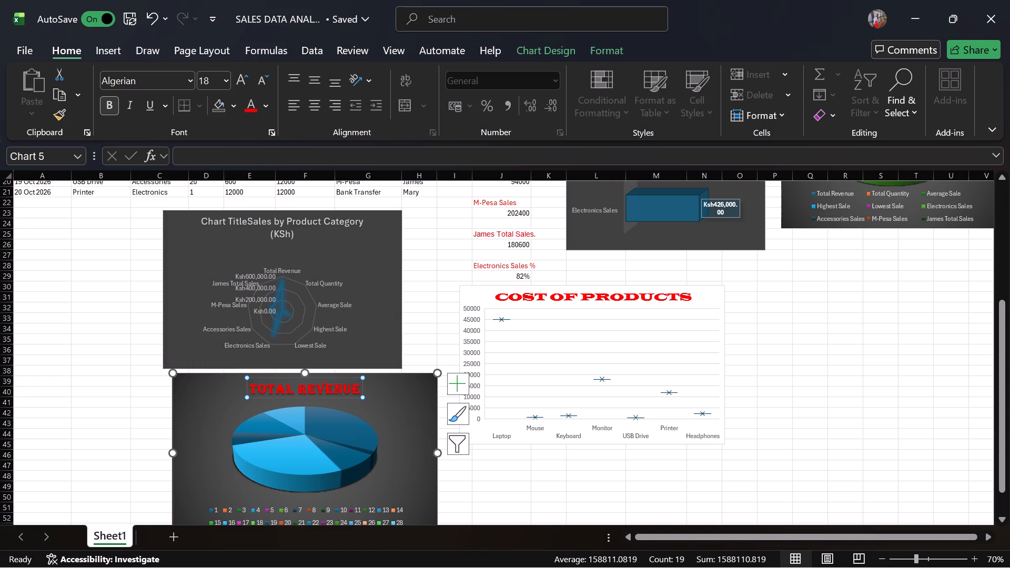
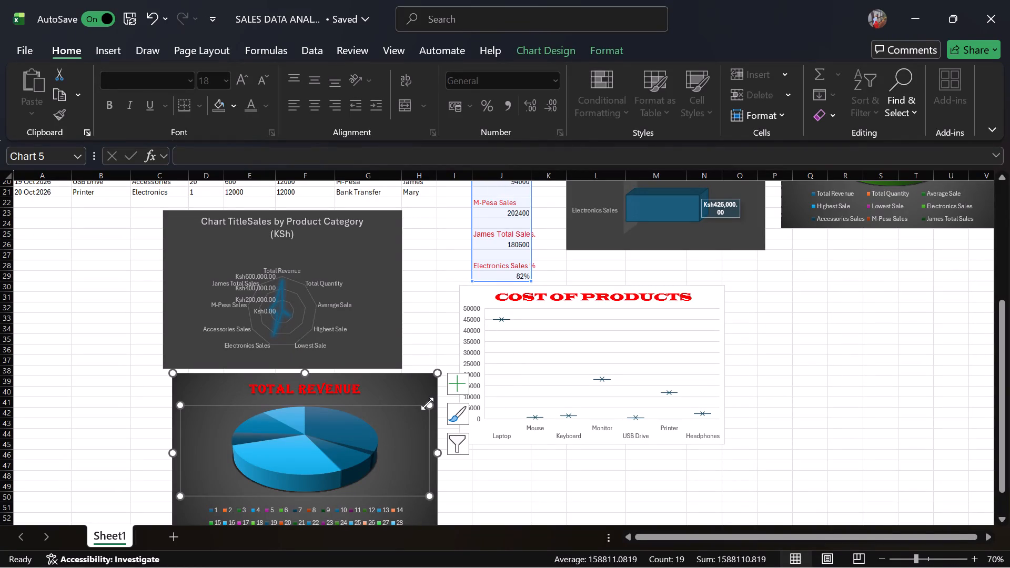
Enlarge the TOTAL REVENUE pie chart's plot area upward so the pie sits just beneath the title.
{"action": "left_click_drag", "start_coordinate": [427, 403], "coordinate": [427, 397]}
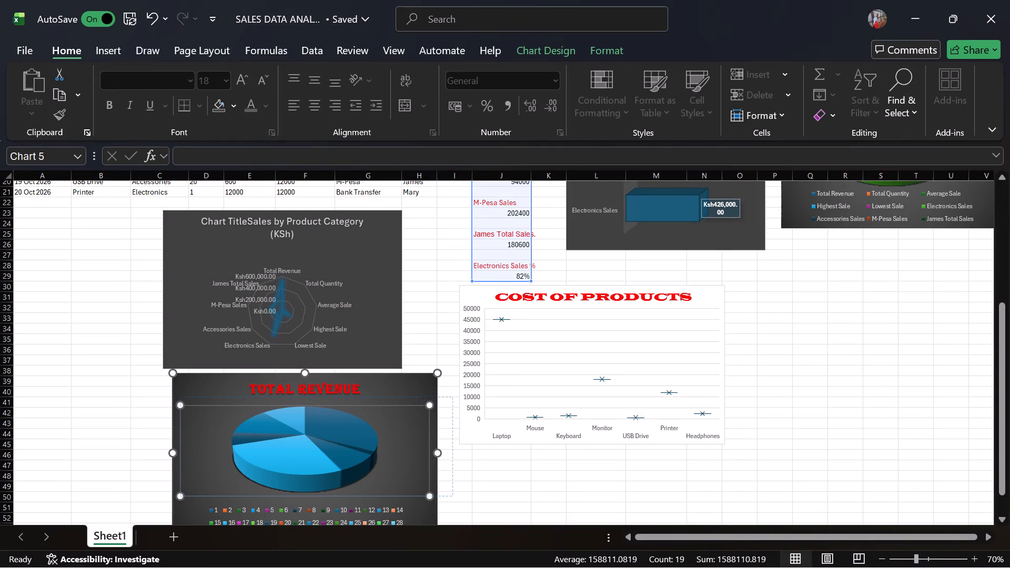
{"action": "left_click_drag", "start_coordinate": [427, 397], "coordinate": [412, 393]}
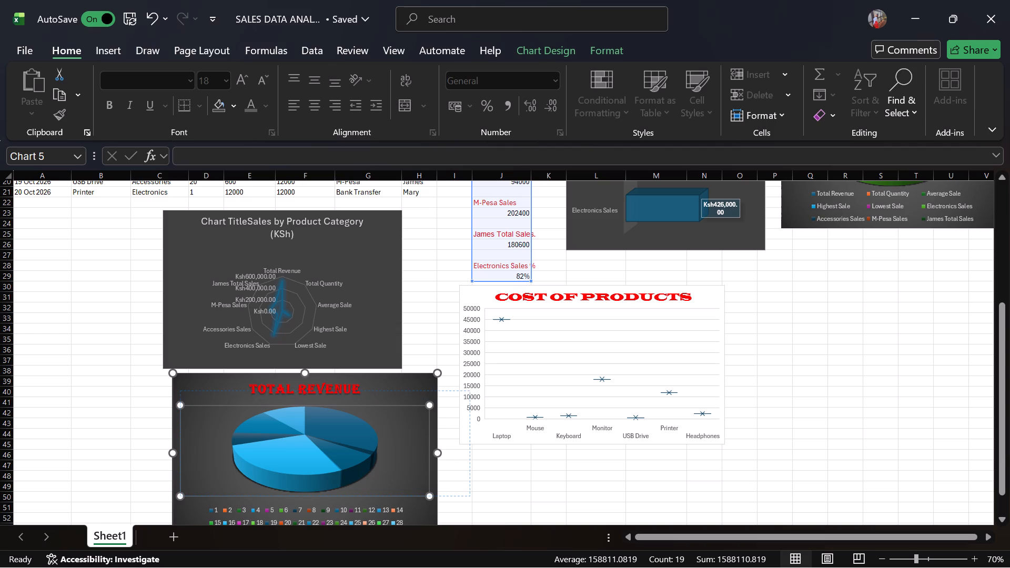
{"action": "left_click_drag", "start_coordinate": [412, 393], "coordinate": [412, 397]}
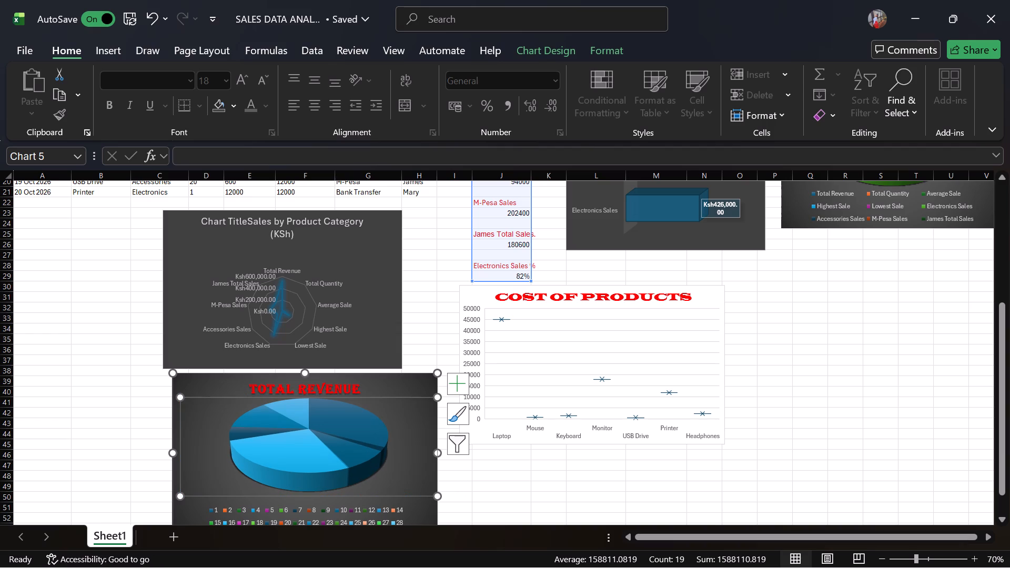
Move the TOTAL REVENUE chart's legend slightly upward, closer to the underside of the pie.
{"action": "scroll", "coordinate": [404, 430], "scroll_direction": "down", "scroll_amount": 1}
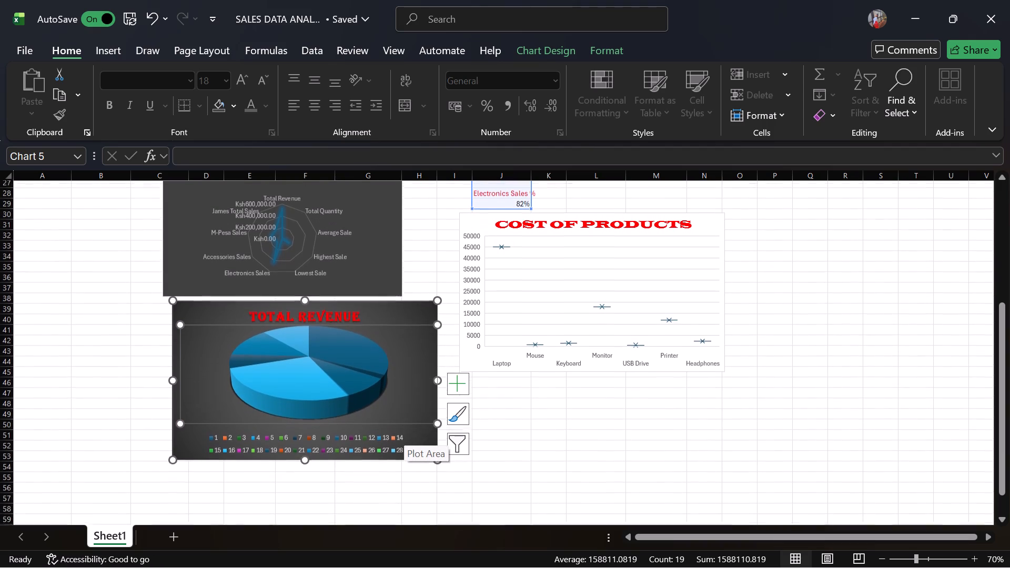
{"action": "left_click", "coordinate": [361, 439]}
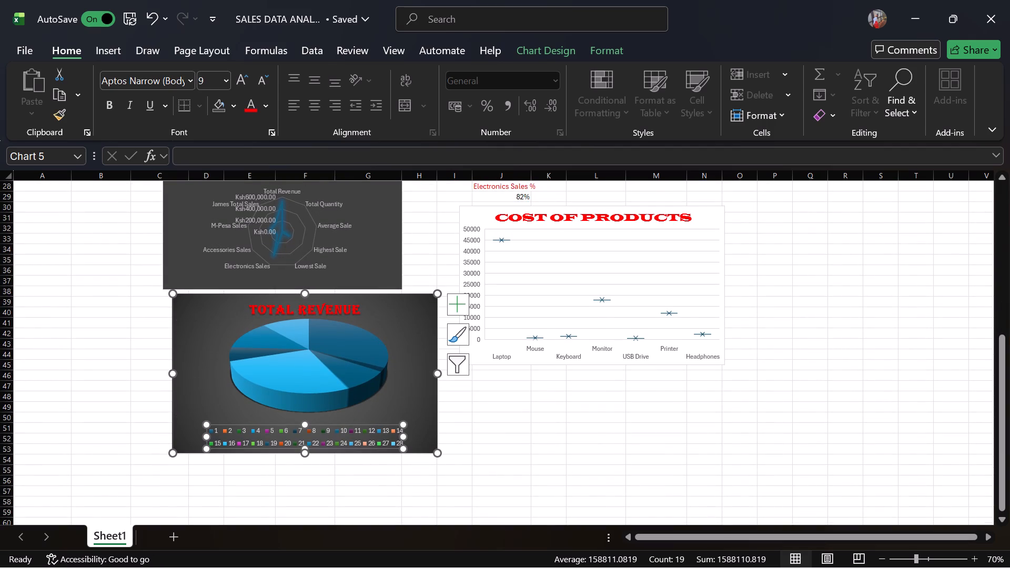
{"action": "left_click", "coordinate": [324, 432]}
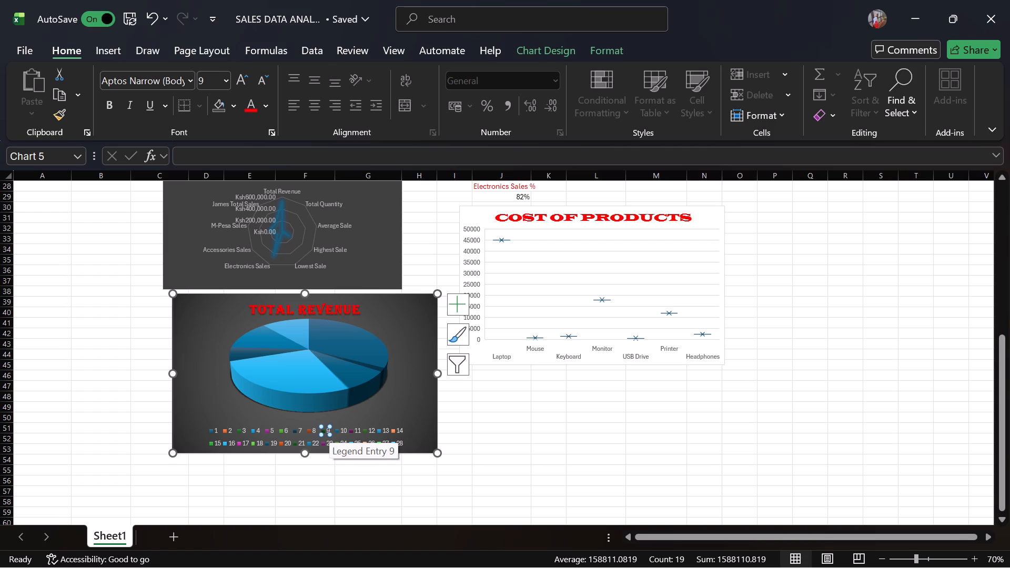
{"action": "left_click", "coordinate": [329, 427]}
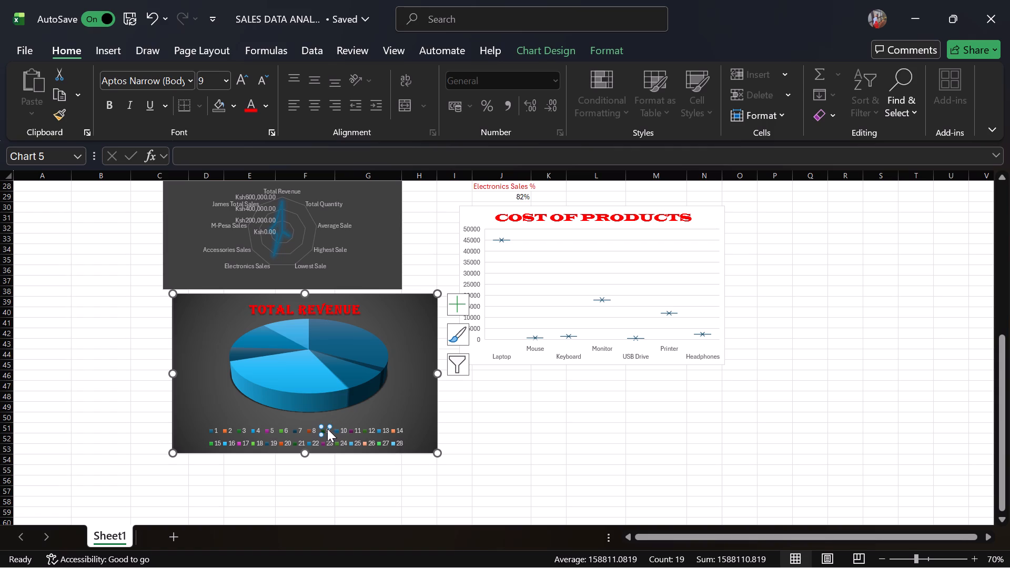
{"action": "left_click_drag", "start_coordinate": [327, 428], "coordinate": [327, 425]}
{"action": "left_click_drag", "start_coordinate": [327, 425], "coordinate": [328, 419]}
{"action": "left_click_drag", "start_coordinate": [325, 425], "coordinate": [327, 419]}
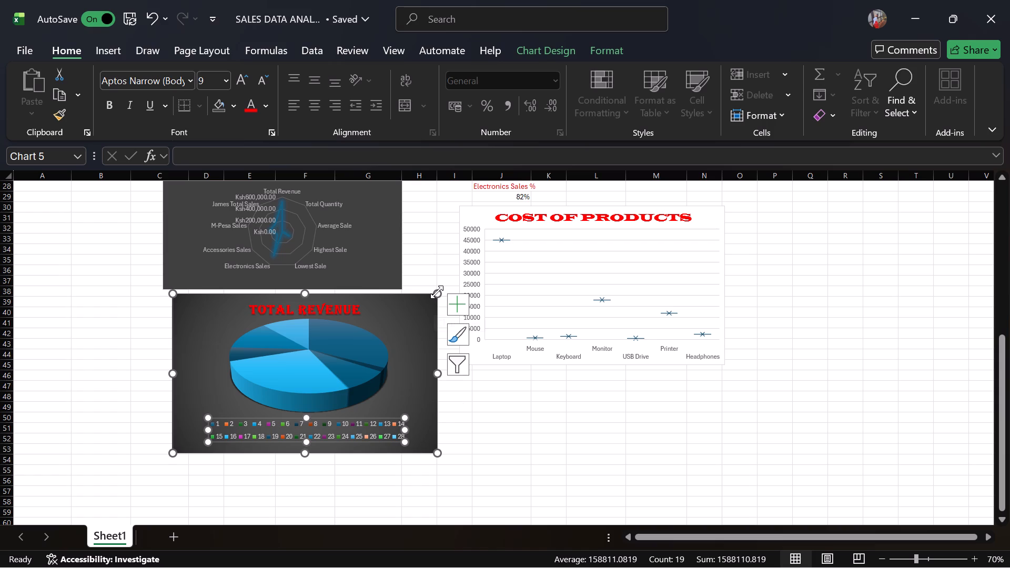
Resize the TOTAL REVENUE chart horizontally so both side edges line up with the radar chart above it.
{"action": "left_click_drag", "start_coordinate": [439, 372], "coordinate": [429, 373]}
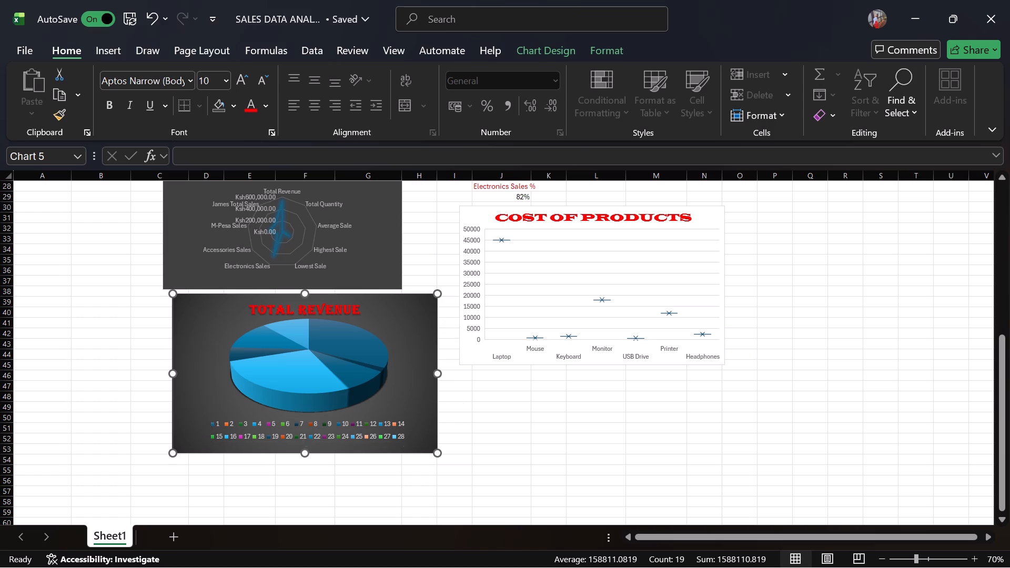
{"action": "left_click_drag", "start_coordinate": [429, 373], "coordinate": [406, 371]}
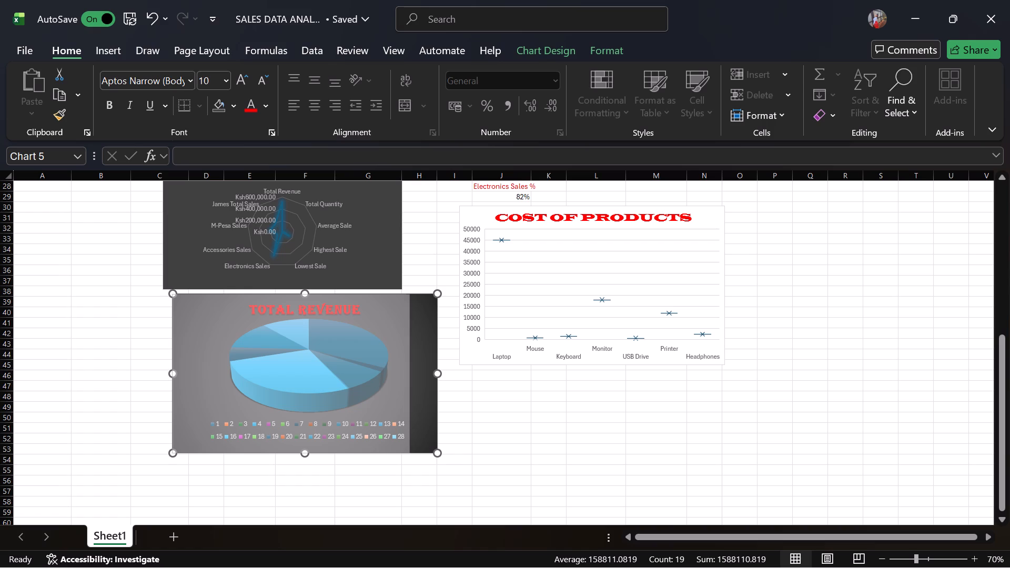
{"action": "left_click_drag", "start_coordinate": [406, 371], "coordinate": [403, 371]}
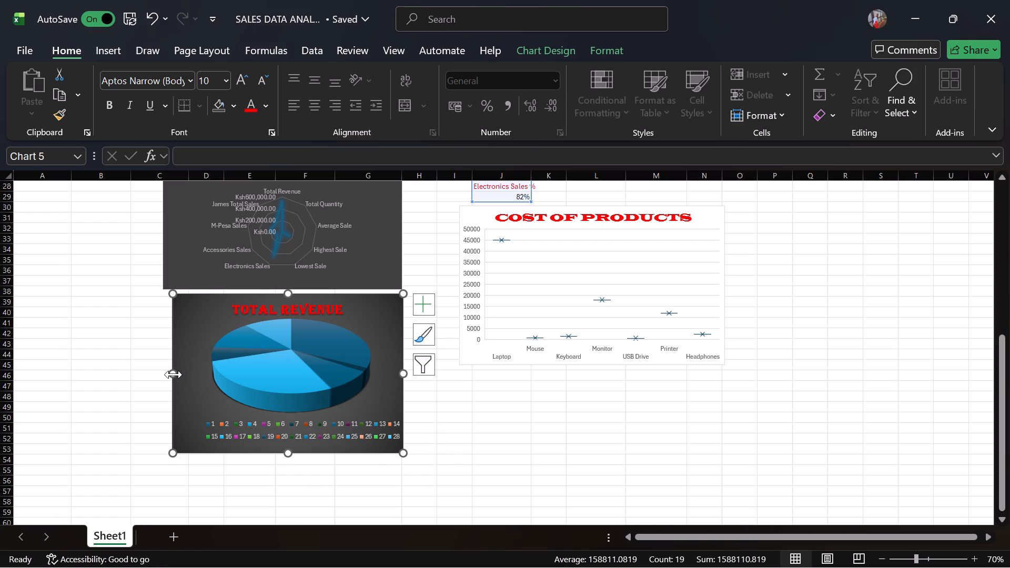
{"action": "left_click_drag", "start_coordinate": [174, 374], "coordinate": [164, 373]}
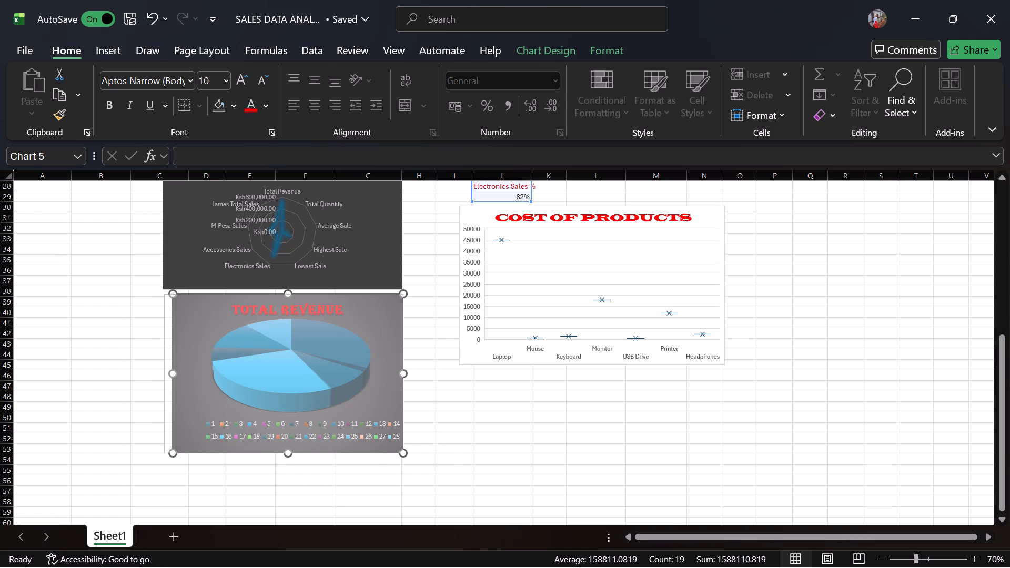
{"action": "left_click_drag", "start_coordinate": [164, 373], "coordinate": [164, 372]}
{"action": "left_click", "coordinate": [183, 342]}
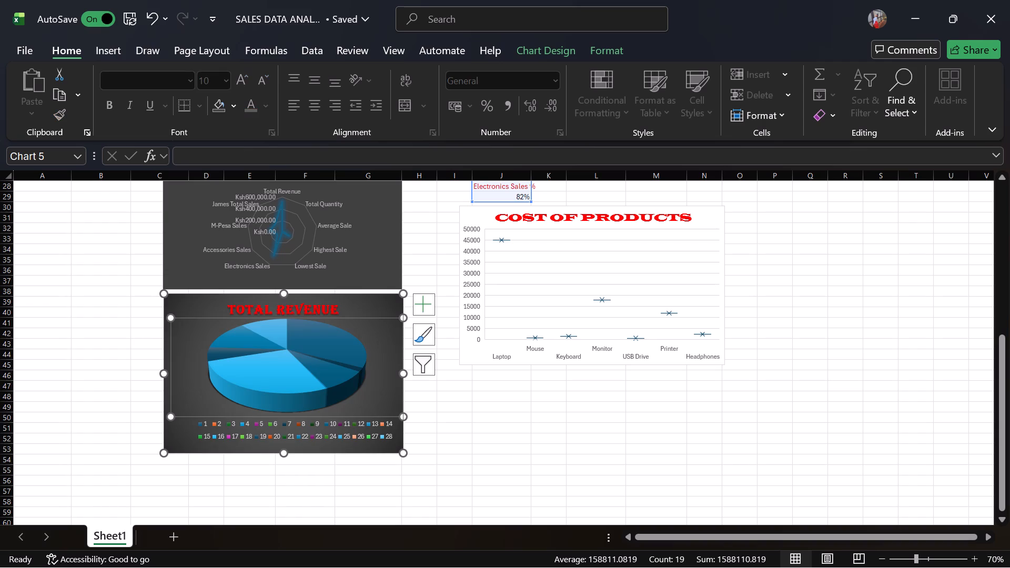
Remove the words "Chart Title" from the radar chart's title so it reads "Sales by Product Category (KSh)".
{"action": "left_click", "coordinate": [220, 257]}
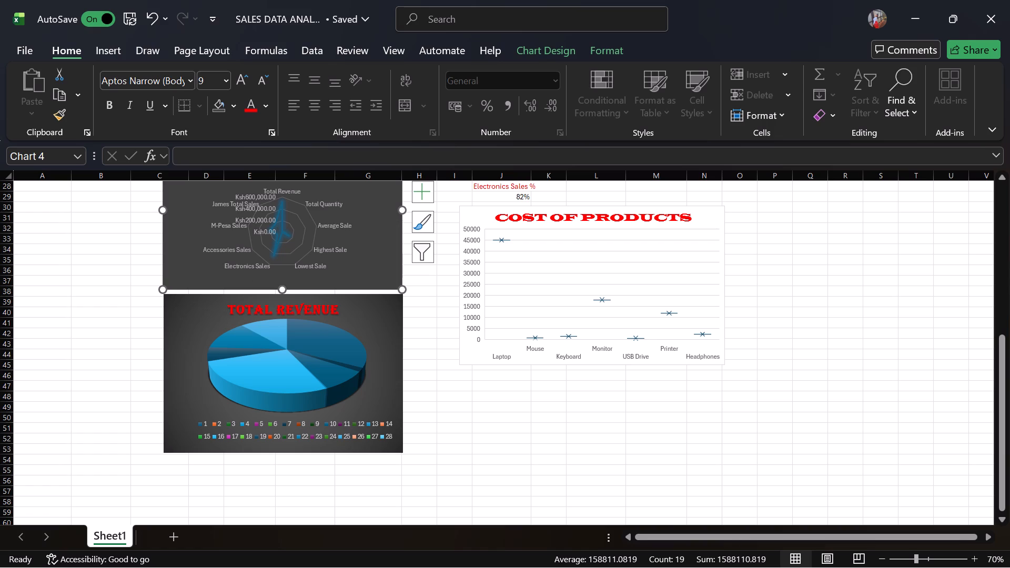
{"action": "scroll", "coordinate": [436, 382], "scroll_direction": "up", "scroll_amount": 3}
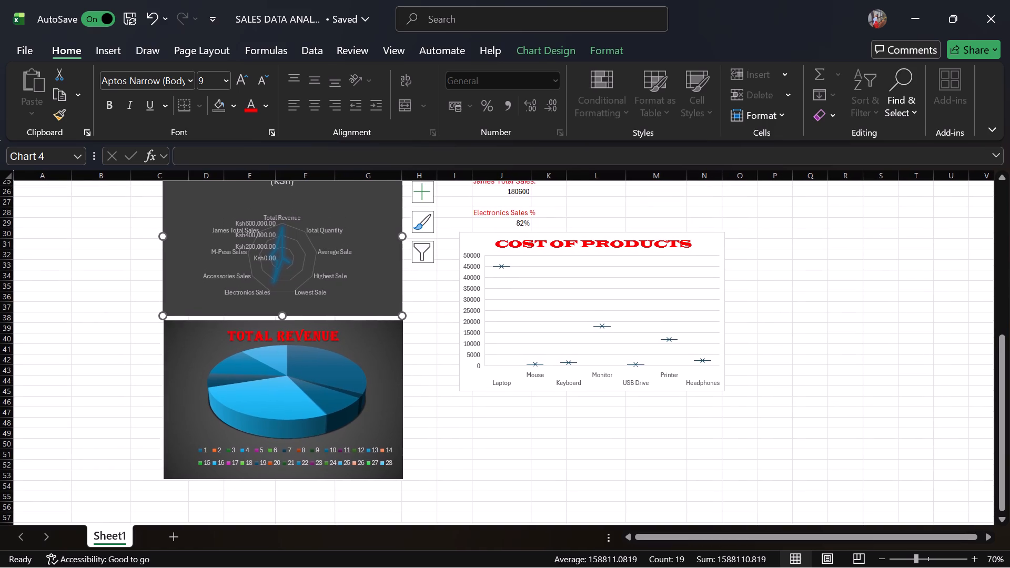
{"action": "scroll", "coordinate": [436, 382], "scroll_direction": "up", "scroll_amount": 3}
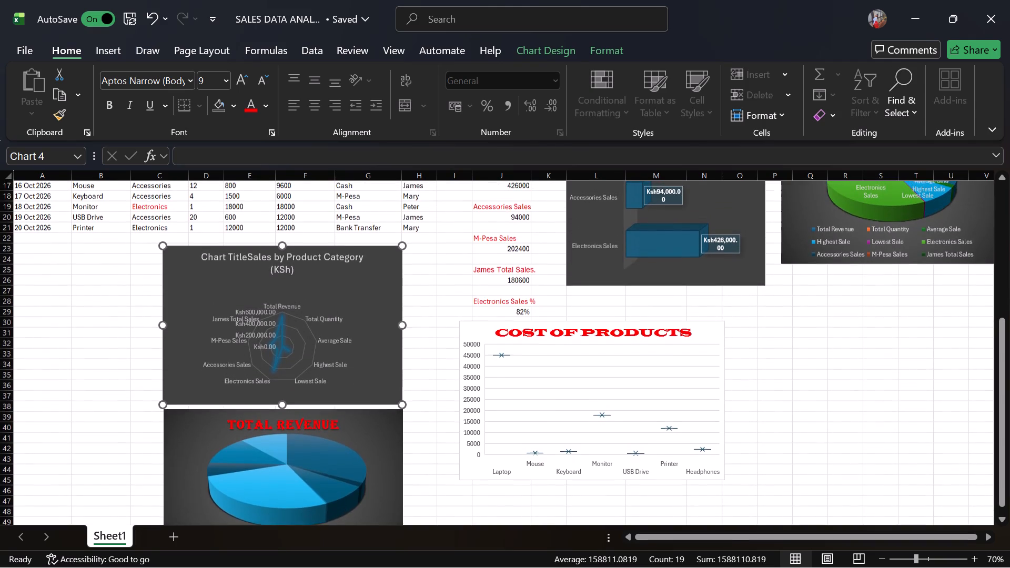
{"action": "scroll", "coordinate": [436, 382], "scroll_direction": "up", "scroll_amount": 4}
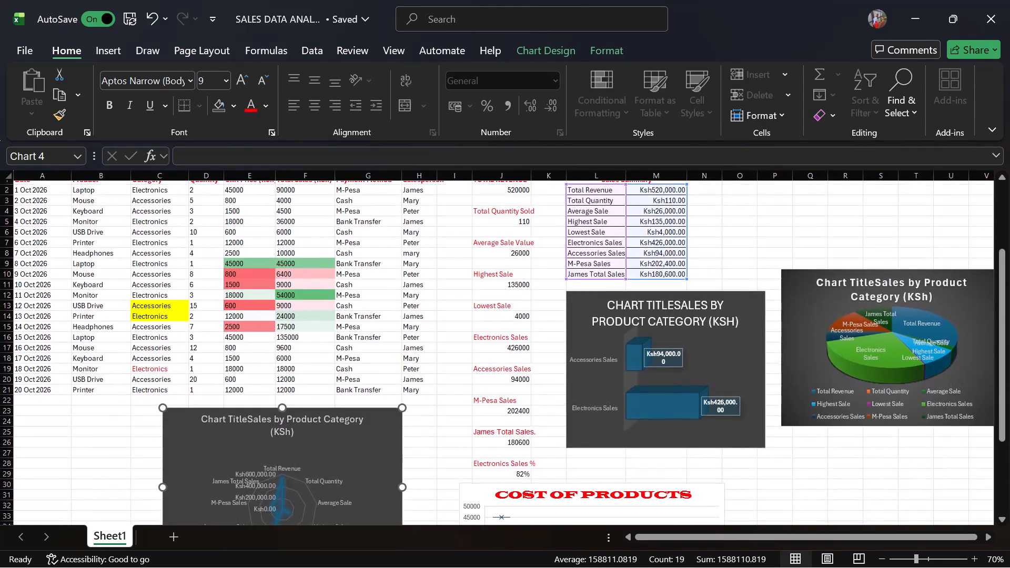
{"action": "scroll", "coordinate": [436, 382], "scroll_direction": "up", "scroll_amount": 1}
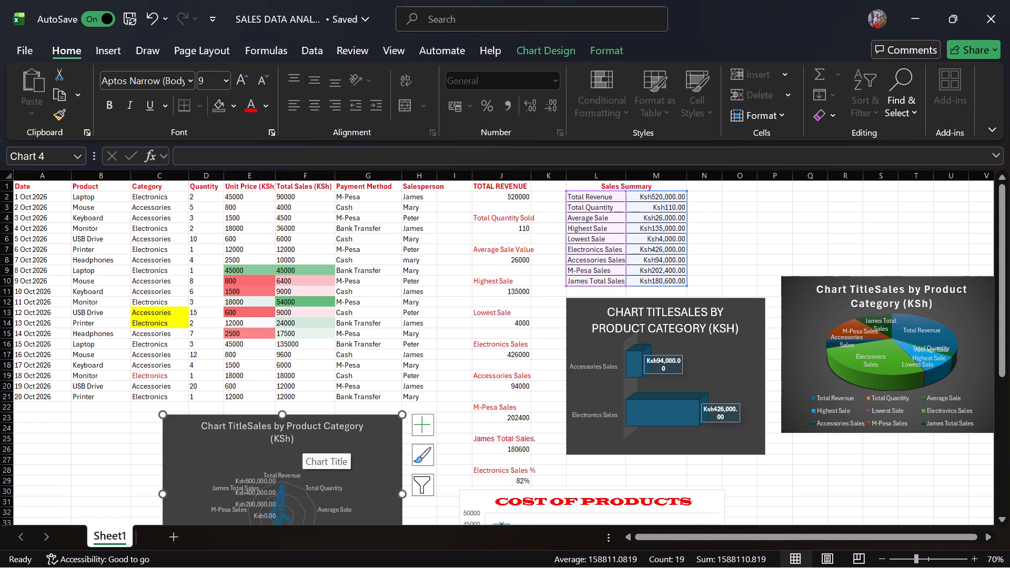
{"action": "left_click", "coordinate": [307, 428]}
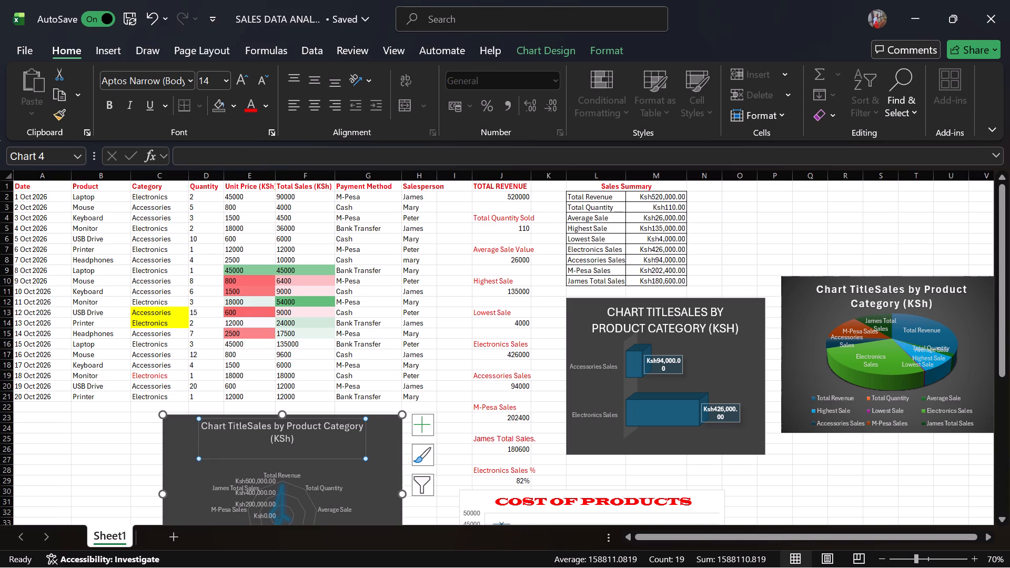
{"action": "scroll", "coordinate": [305, 432], "scroll_direction": "down", "scroll_amount": 1}
{"action": "left_click", "coordinate": [289, 478]}
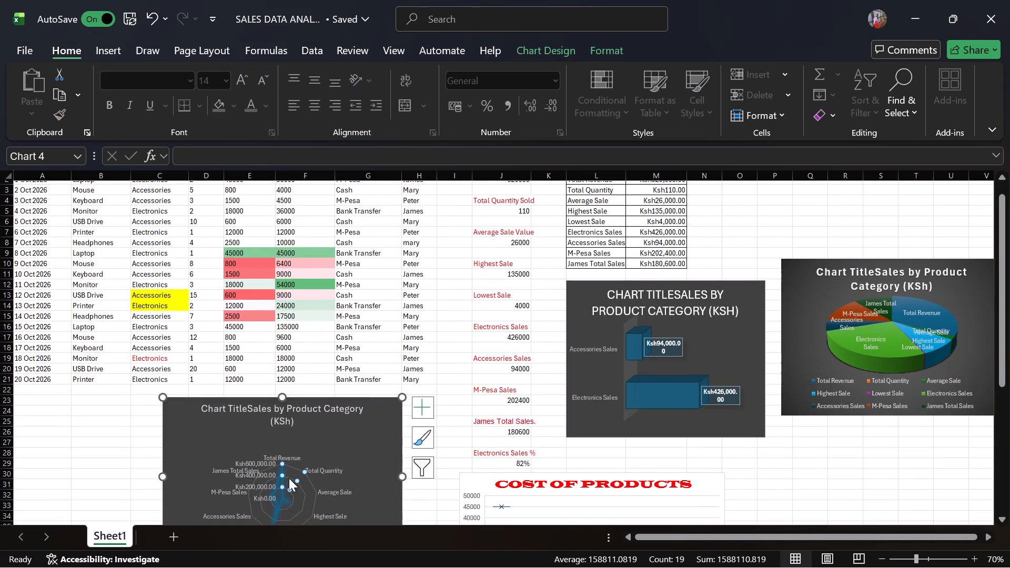
{"action": "double_click", "coordinate": [245, 465]}
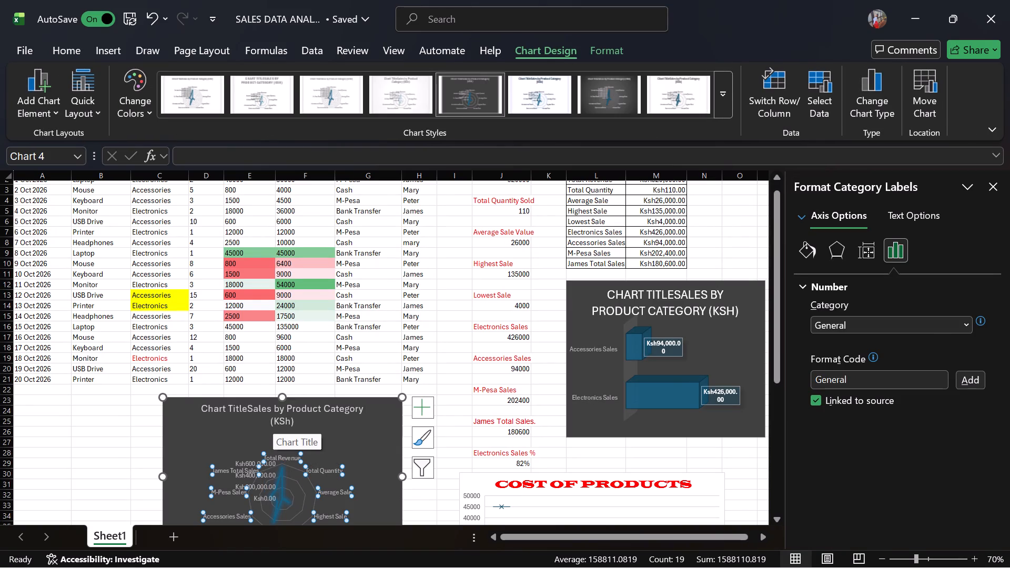
{"action": "left_click", "coordinate": [247, 409]}
{"action": "left_click", "coordinate": [247, 409]}
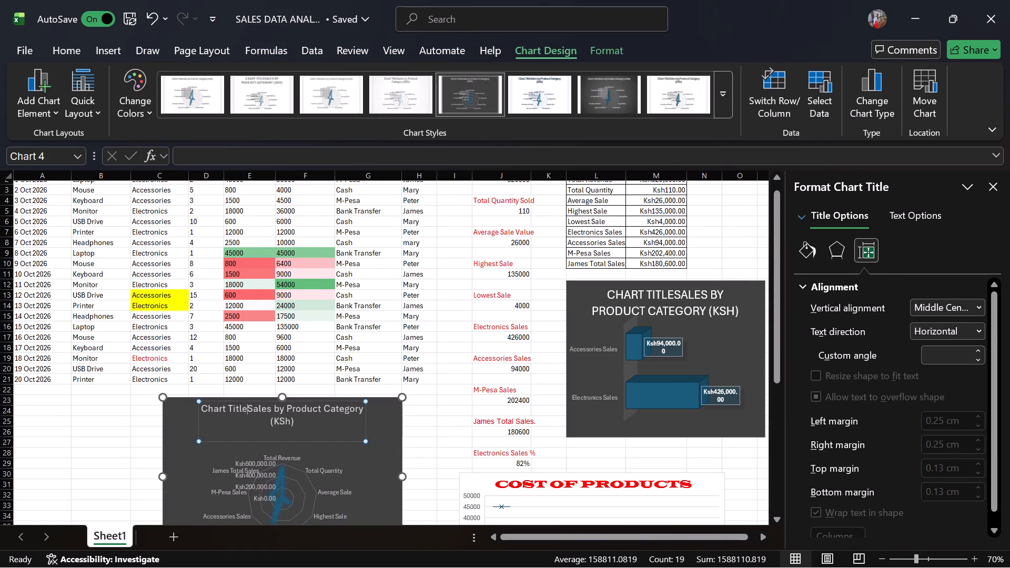
{"action": "key", "text": "BackSpace"}
{"action": "key", "text": "BackSpace"}
{"action": "key", "text": "BackSpace"}
{"action": "key", "text": "BackSpace"}
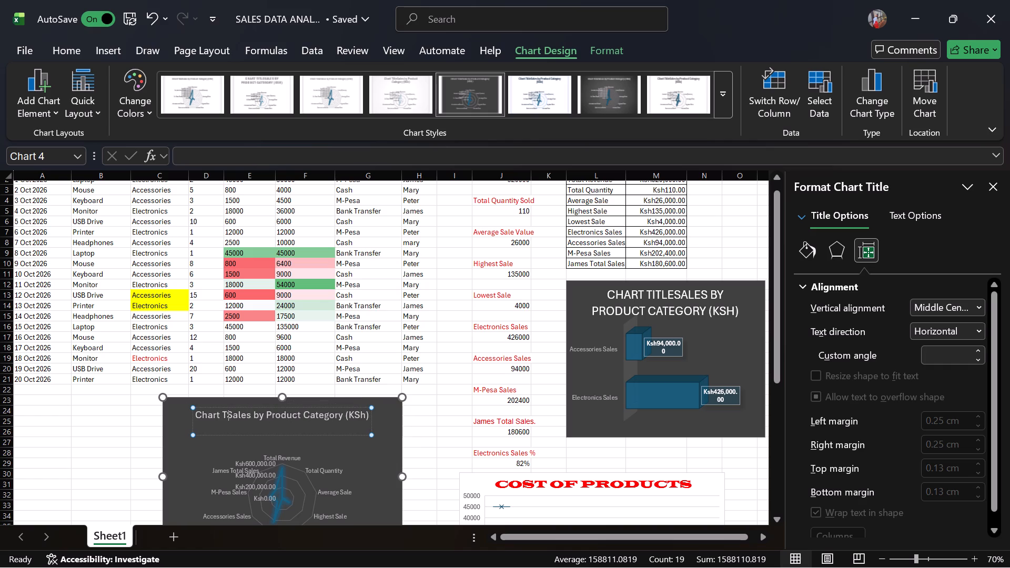
{"action": "key", "text": "BackSpace"}
{"action": "key", "text": "BackSpace"}
{"action": "key", "text": "BackSpace"}
{"action": "key", "text": "BackSpace"}
{"action": "key", "text": "BackSpace"}
{"action": "key", "text": "BackSpace"}
{"action": "key", "text": "BackSpace"}
{"action": "key", "text": "BackSpace"}
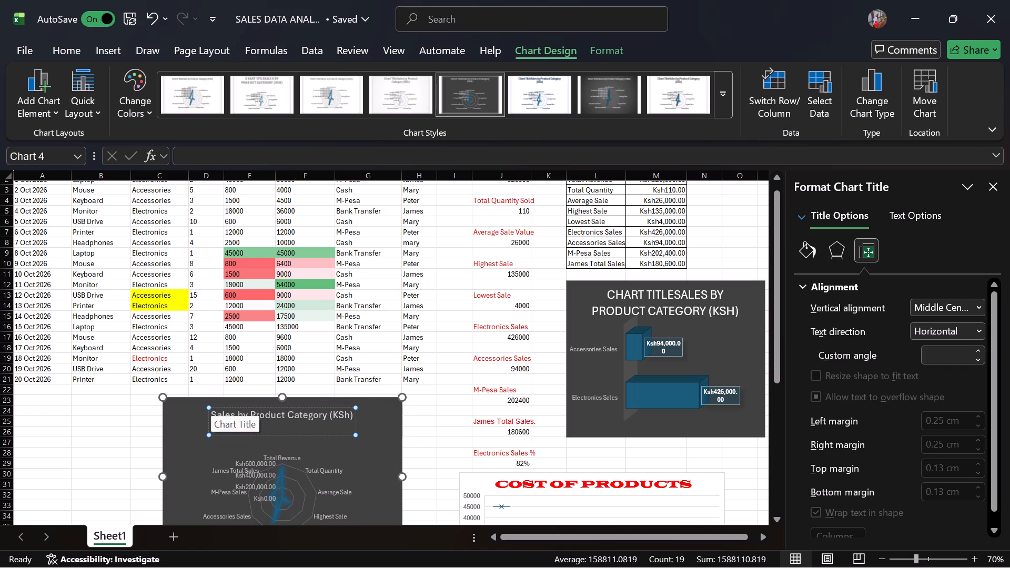
Colour the full text of the radar chart's "Sales by Product Category (KSh)" title red.
{"action": "left_click_drag", "start_coordinate": [214, 415], "coordinate": [235, 417]}
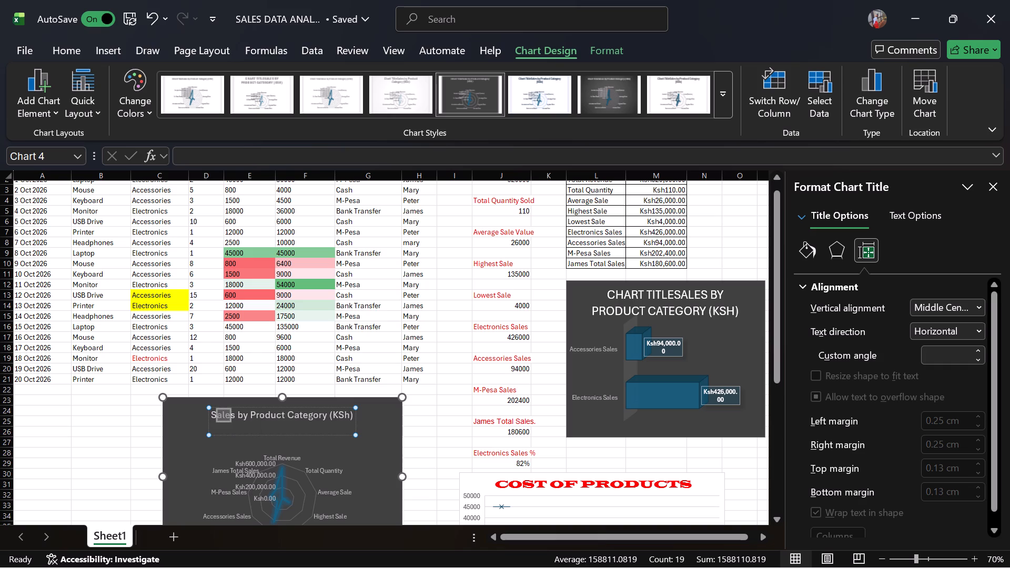
{"action": "left_click_drag", "start_coordinate": [235, 417], "coordinate": [239, 417]}
{"action": "left_click", "coordinate": [239, 417]}
{"action": "left_click", "coordinate": [71, 52]}
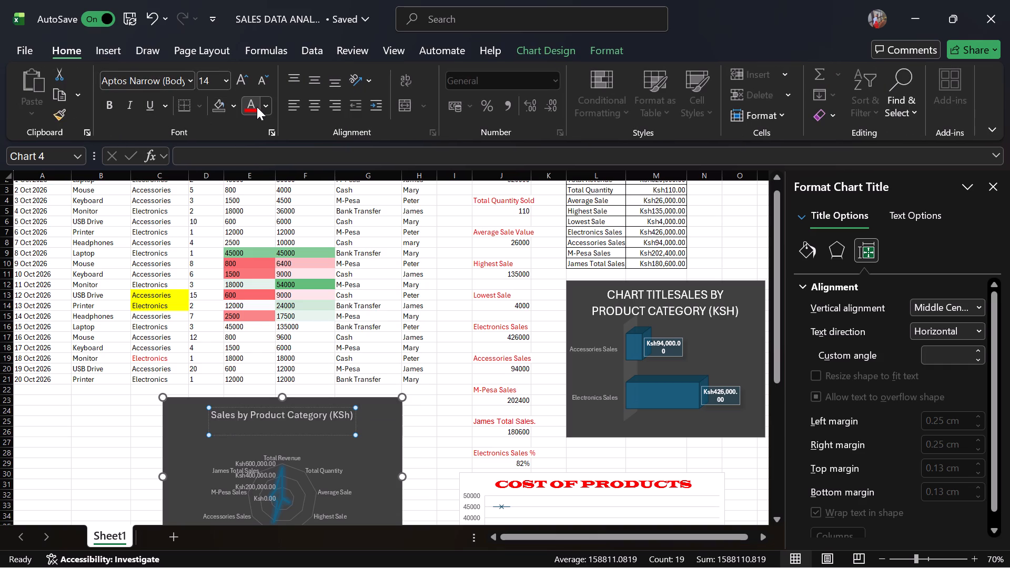
{"action": "left_click", "coordinate": [257, 107]}
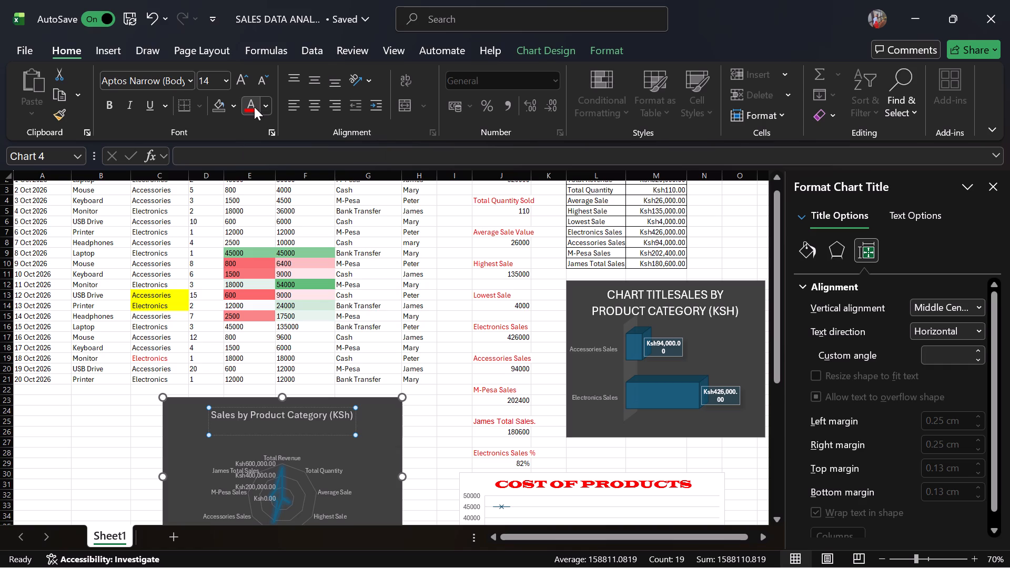
{"action": "left_click", "coordinate": [254, 107]}
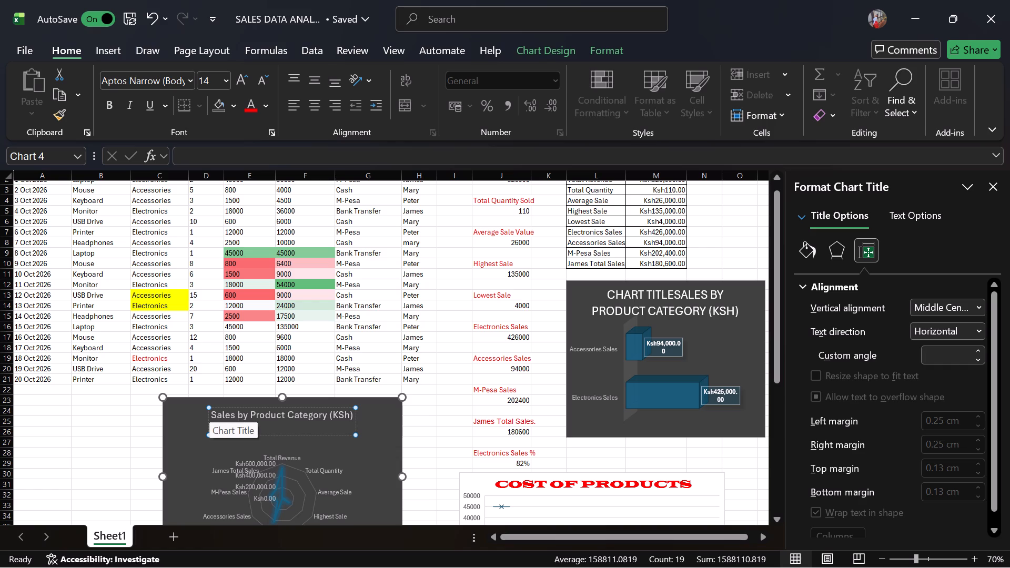
{"action": "left_click_drag", "start_coordinate": [213, 413], "coordinate": [334, 406]}
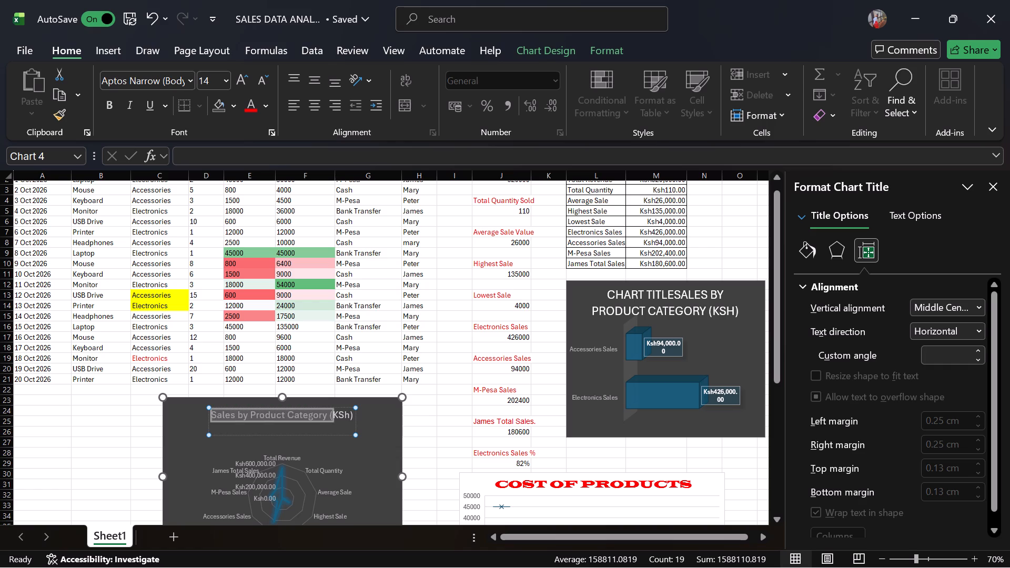
{"action": "left_click_drag", "start_coordinate": [334, 406], "coordinate": [351, 414]}
{"action": "left_click_drag", "start_coordinate": [351, 414], "coordinate": [352, 414]}
{"action": "left_click", "coordinate": [249, 107]}
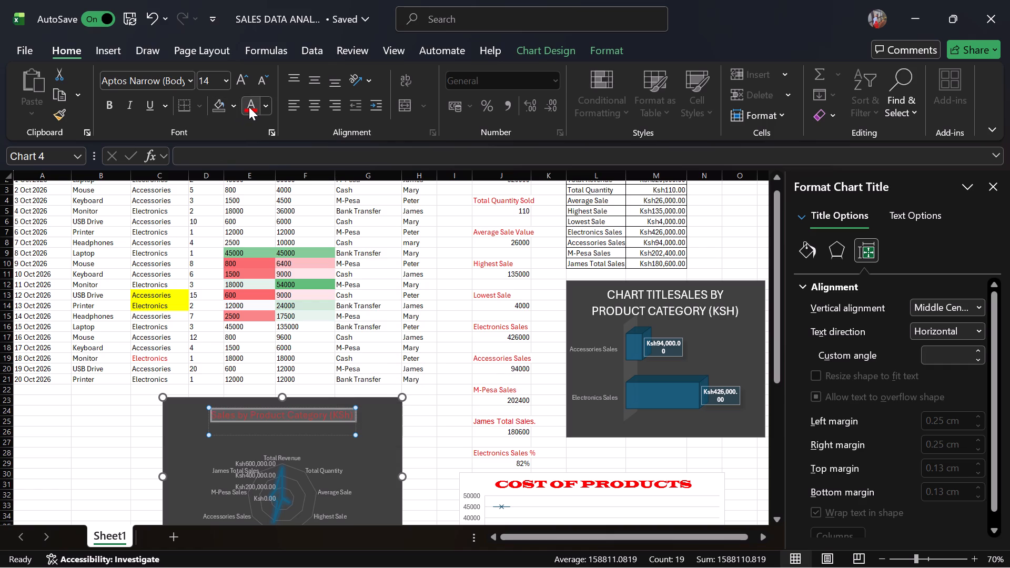
Set the font size of the radar chart's title to 16.
{"action": "left_click", "coordinate": [268, 76]}
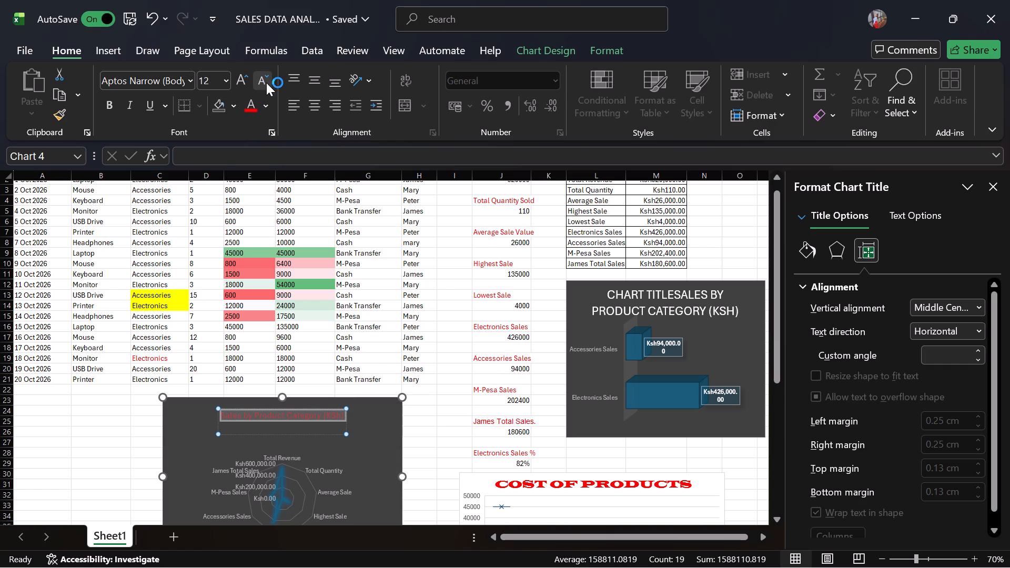
{"action": "left_click", "coordinate": [266, 76]}
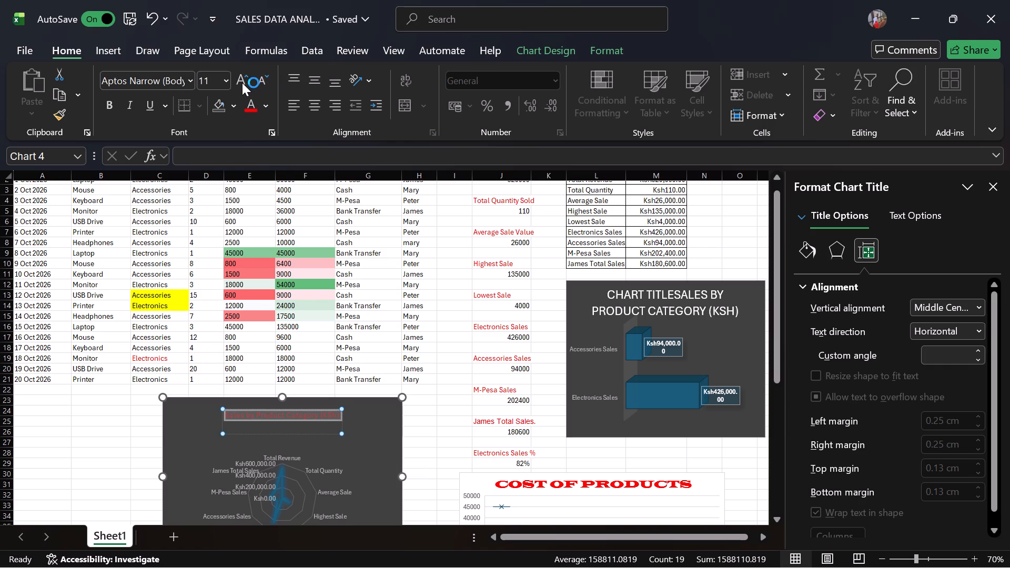
{"action": "left_click", "coordinate": [242, 76]}
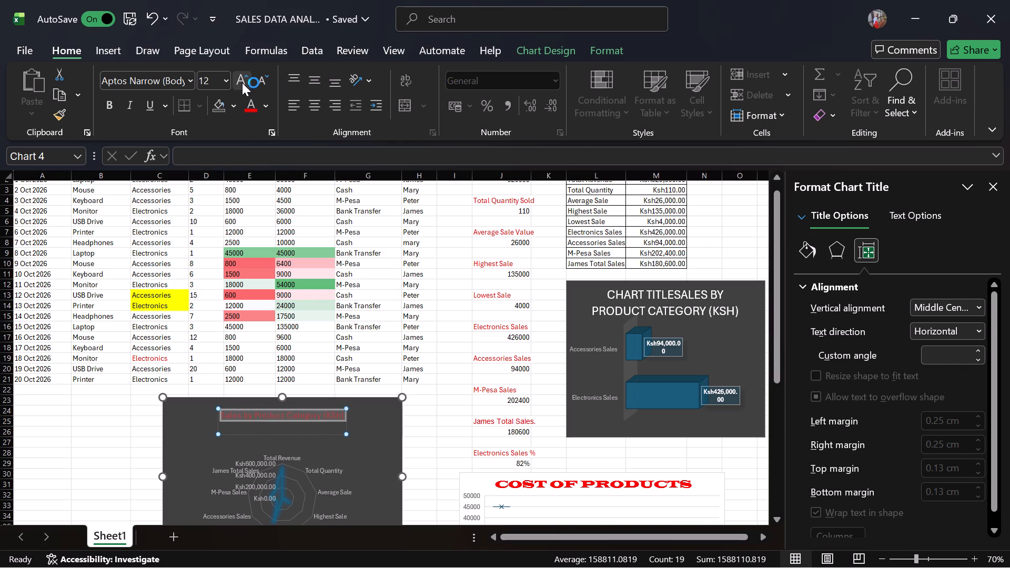
{"action": "left_click", "coordinate": [242, 76]}
{"action": "left_click", "coordinate": [242, 76]}
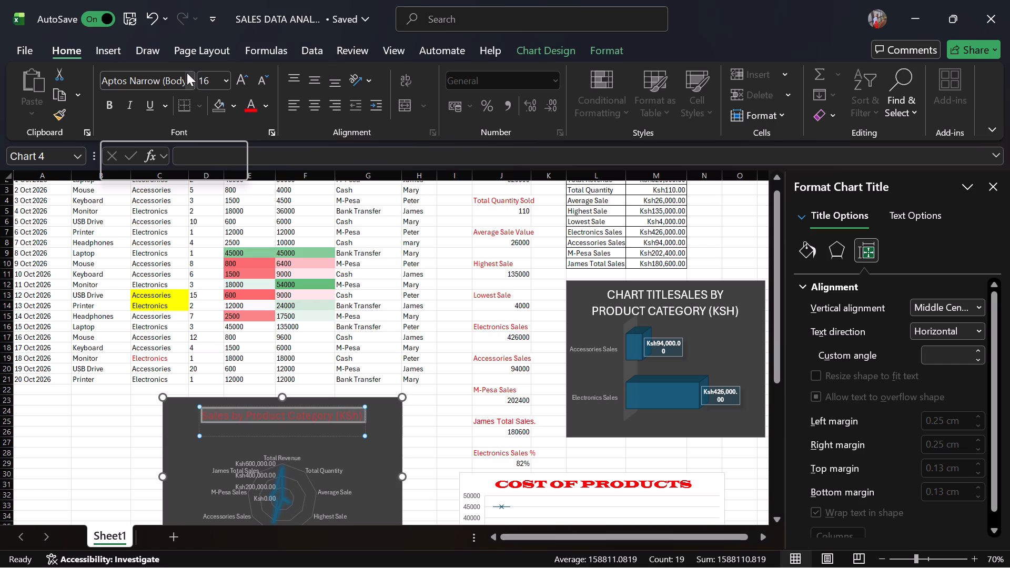
Retype the radar chart's title in capitals as "SALES BY PRODUCT CATEGORY(KSH)".
{"action": "key", "text": "s"}
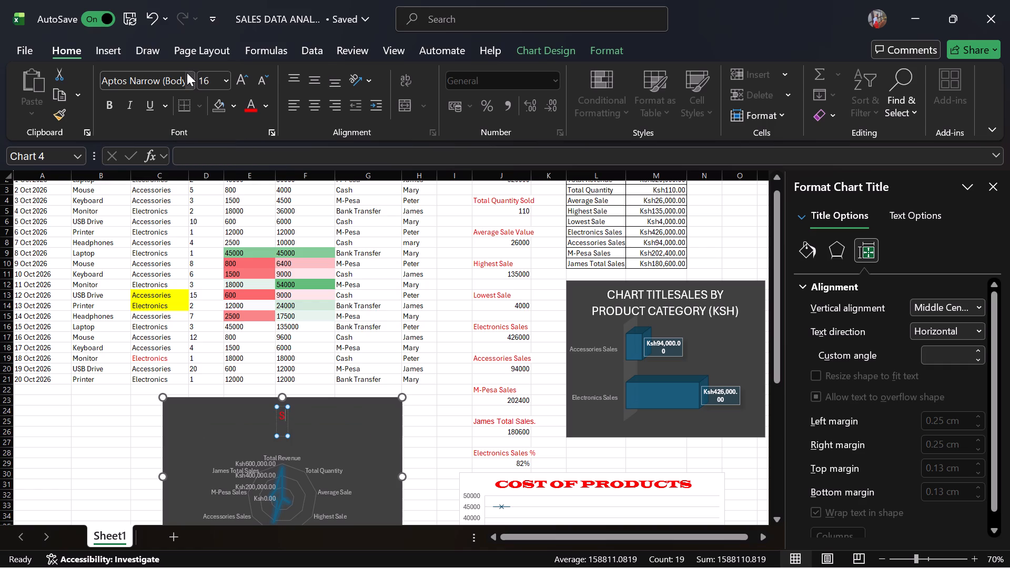
{"action": "key", "text": "a"}
{"action": "type", "text": "LES"}
{"action": "key", "text": "space"}
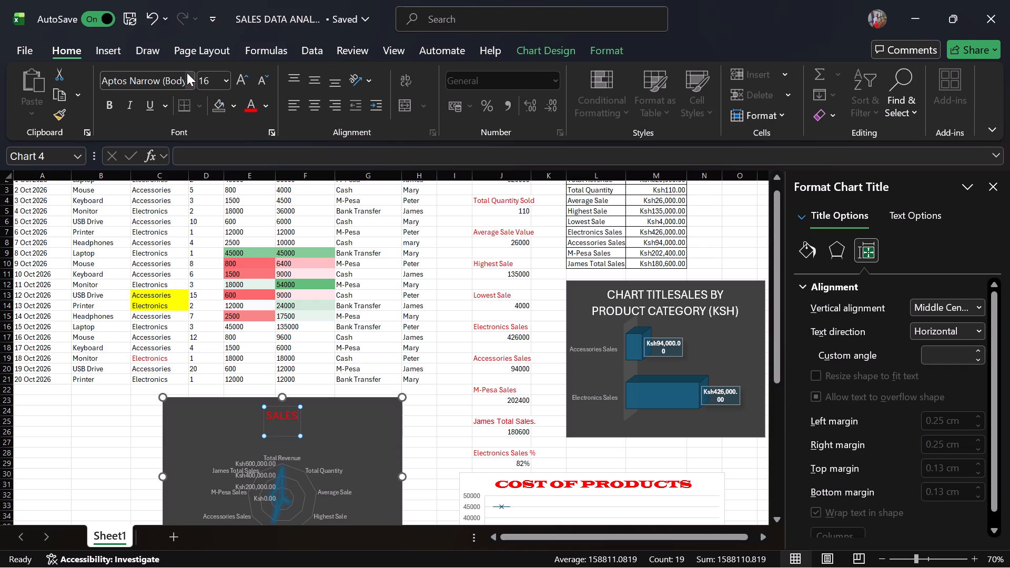
{"action": "type", "text": "BY PRODUCT CATEGORY"}
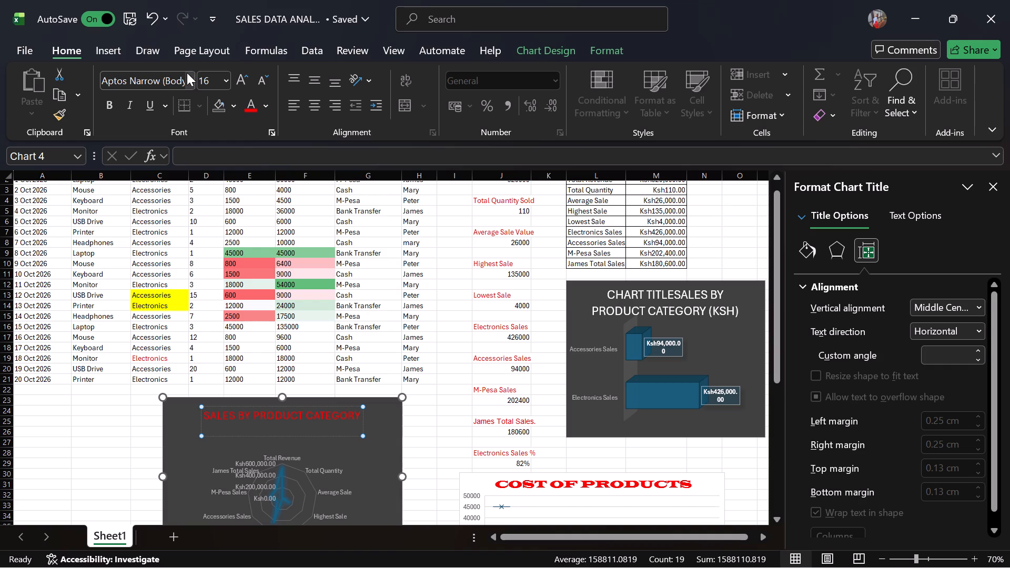
{"action": "key", "text": "shift+parenleft"}
{"action": "type", "text": "KSH"}
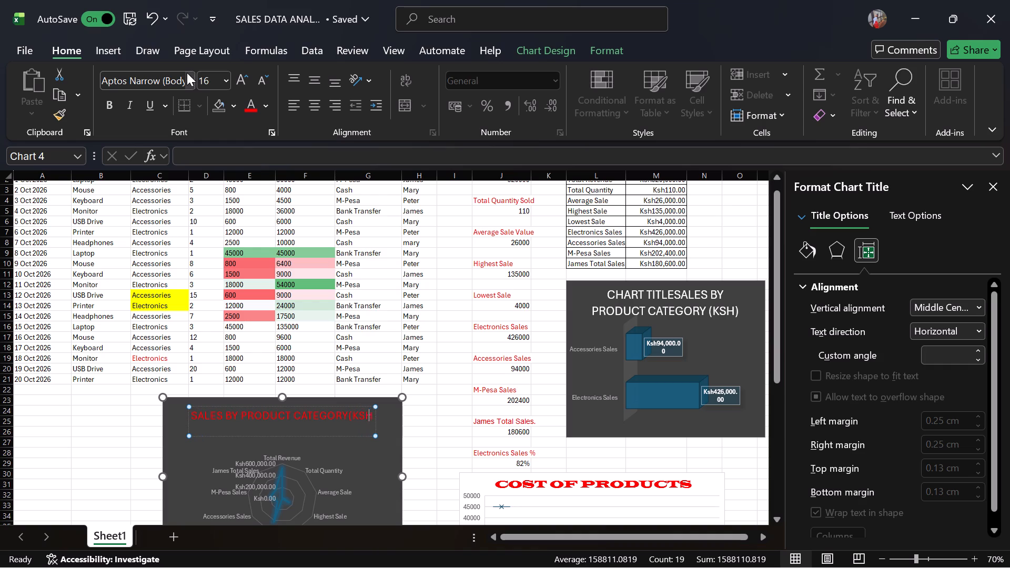
{"action": "key", "text": "shift+parenright"}
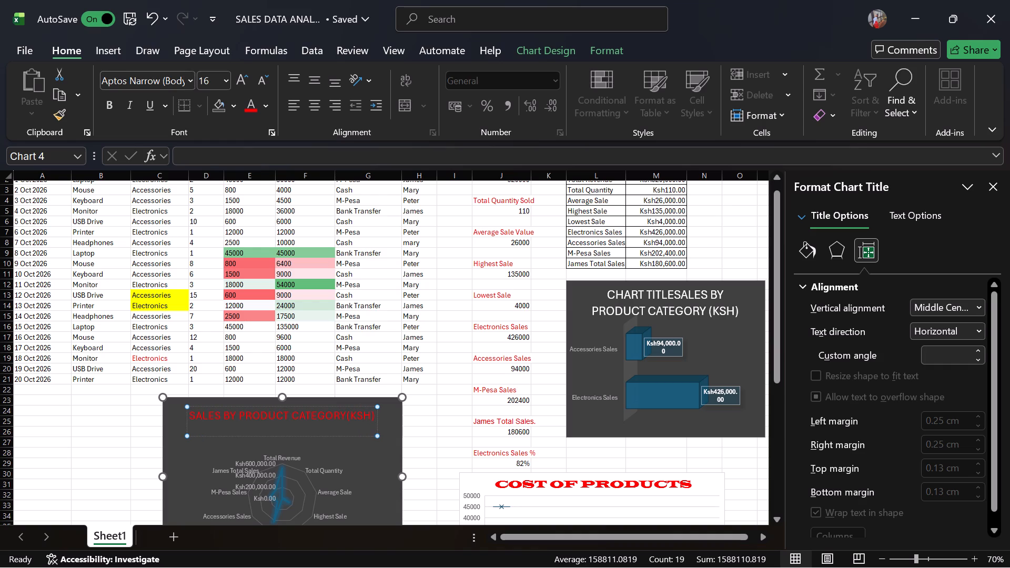
Change the font of the radar chart's whole title to Algerian.
{"action": "left_click", "coordinate": [192, 79]}
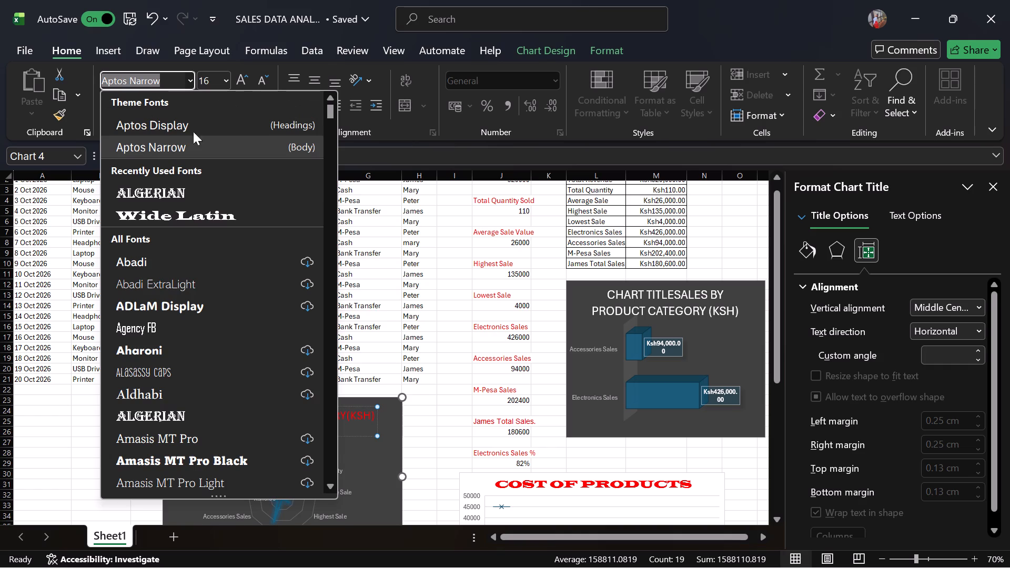
{"action": "left_click", "coordinate": [186, 200]}
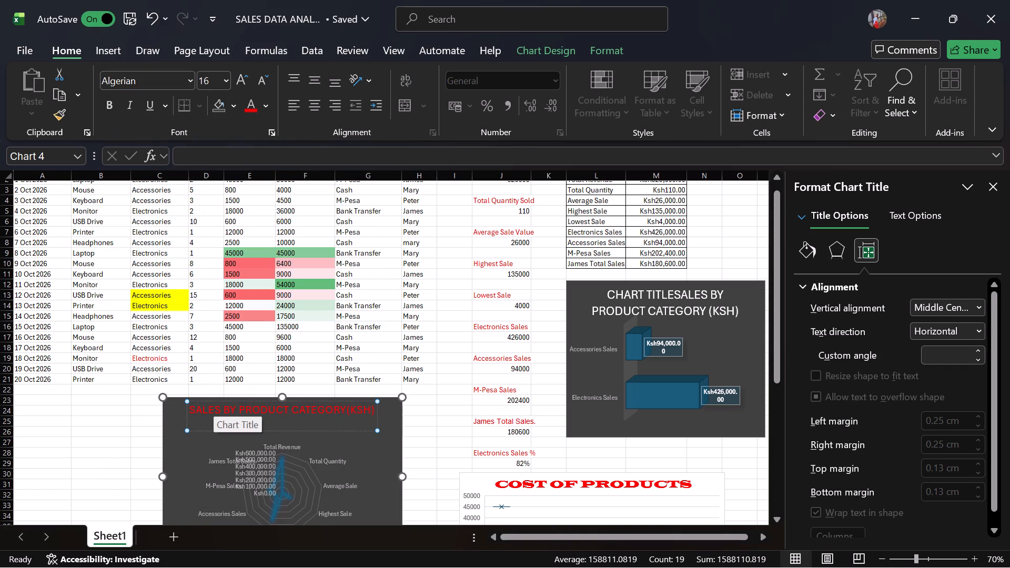
{"action": "left_click_drag", "start_coordinate": [191, 411], "coordinate": [197, 411]}
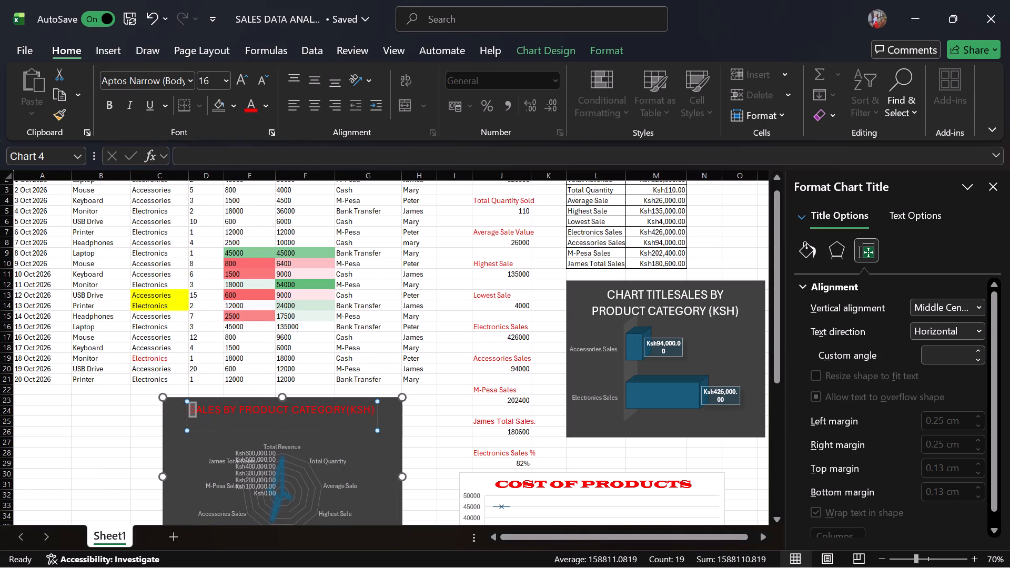
{"action": "left_click_drag", "start_coordinate": [197, 411], "coordinate": [335, 418]}
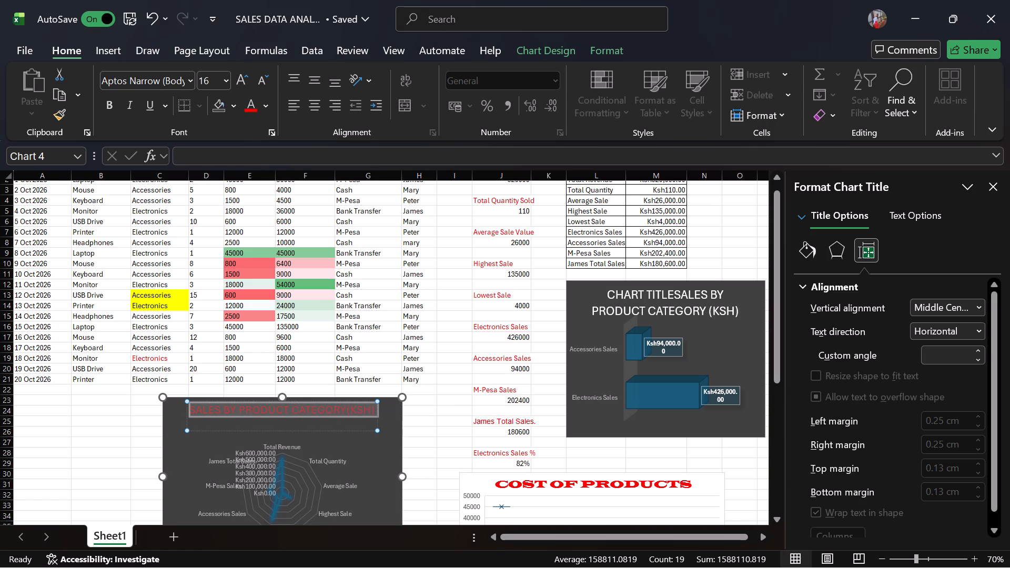
{"action": "left_click", "coordinate": [193, 79]}
Apply the Algerian font to the radar chart's selected title and close the chart formatting pane.
{"action": "left_click", "coordinate": [204, 199]}
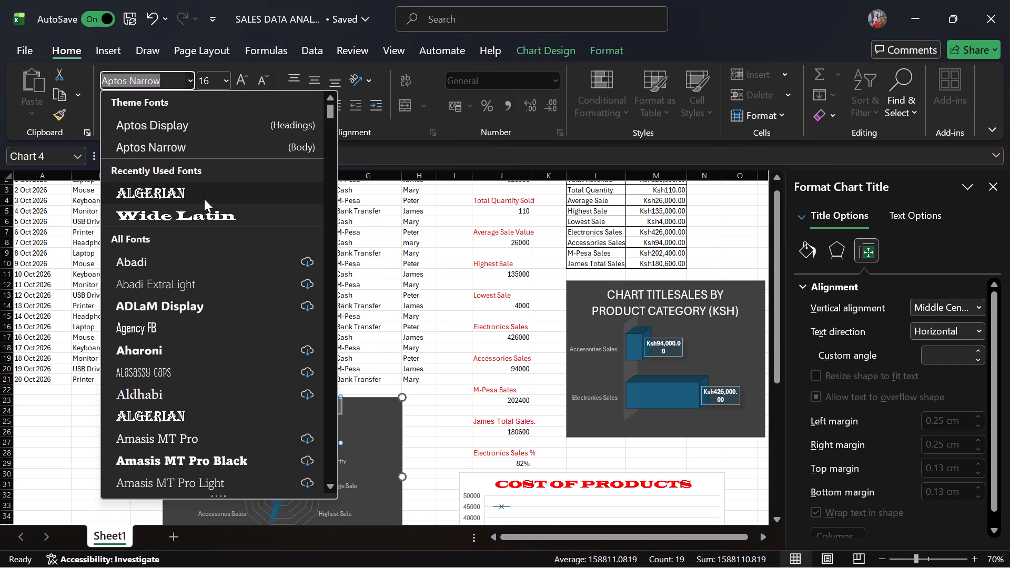
{"action": "left_click", "coordinate": [352, 408]}
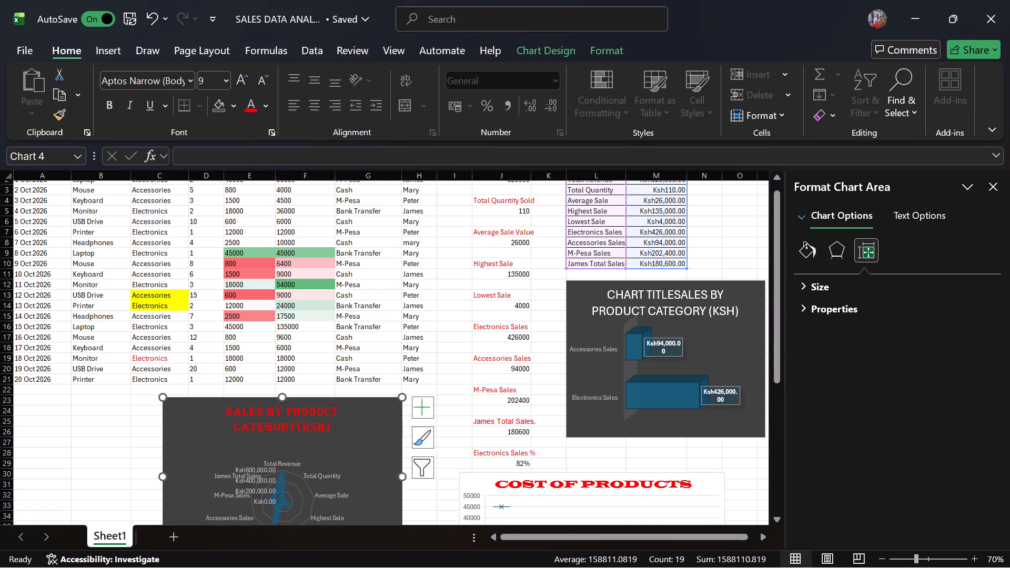
{"action": "left_click", "coordinate": [998, 190]}
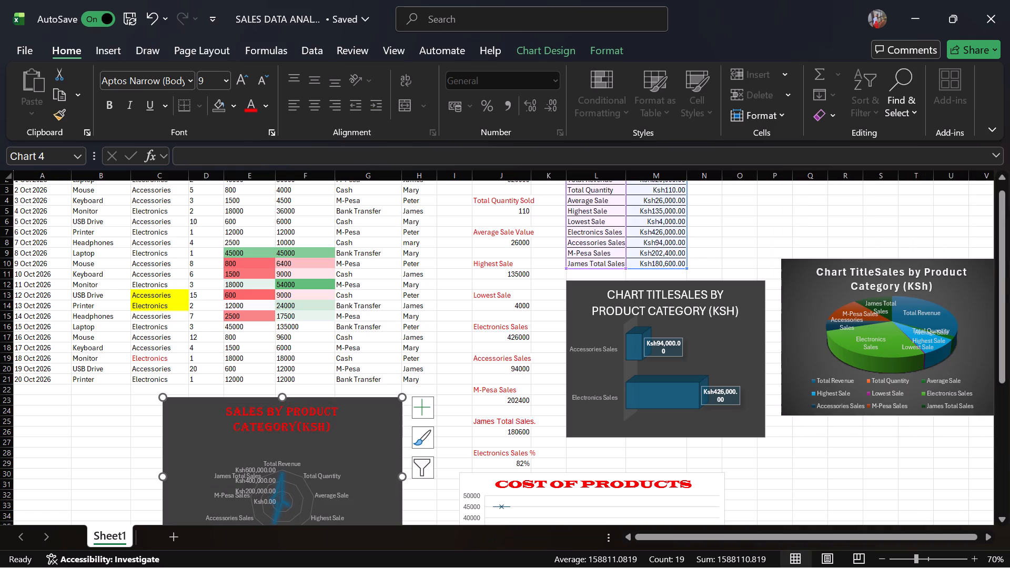
Delete "CHART TITLE" from the bar chart's title, leaving "SALES BY PRODUCT CATEGORY (KSH)".
{"action": "left_click", "coordinate": [699, 303]}
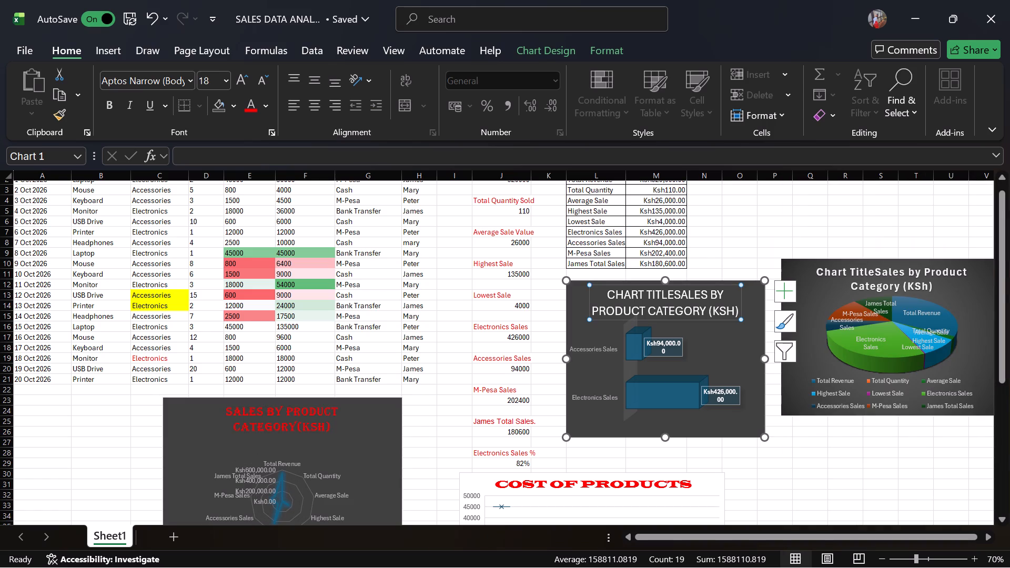
{"action": "left_click", "coordinate": [672, 294]}
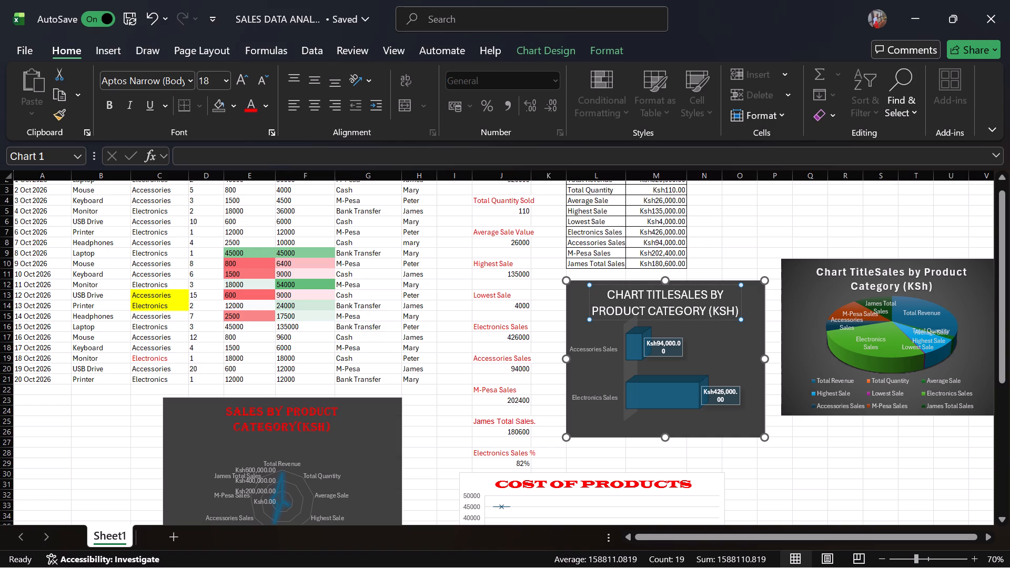
{"action": "key", "text": "BackSpace"}
{"action": "key", "text": "BackSpace"}
{"action": "key", "text": "BackSpace"}
{"action": "key", "text": "BackSpace"}
{"action": "key", "text": "BackSpace"}
{"action": "key", "text": "BackSpace"}
{"action": "key", "text": "BackSpace"}
{"action": "key", "text": "BackSpace"}
{"action": "key", "text": "BackSpace"}
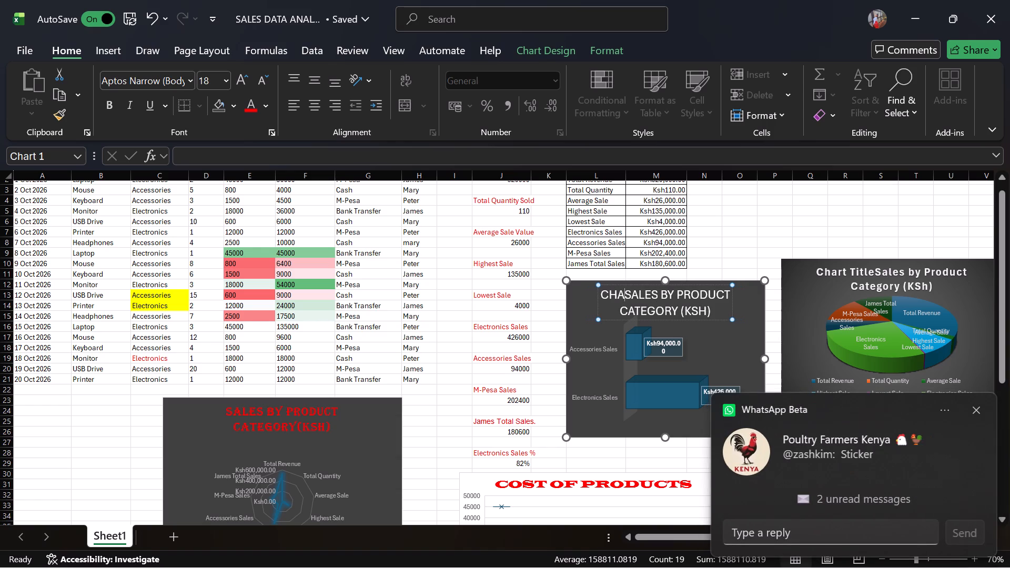
{"action": "key", "text": "BackSpace"}
{"action": "key", "text": "BackSpace"}
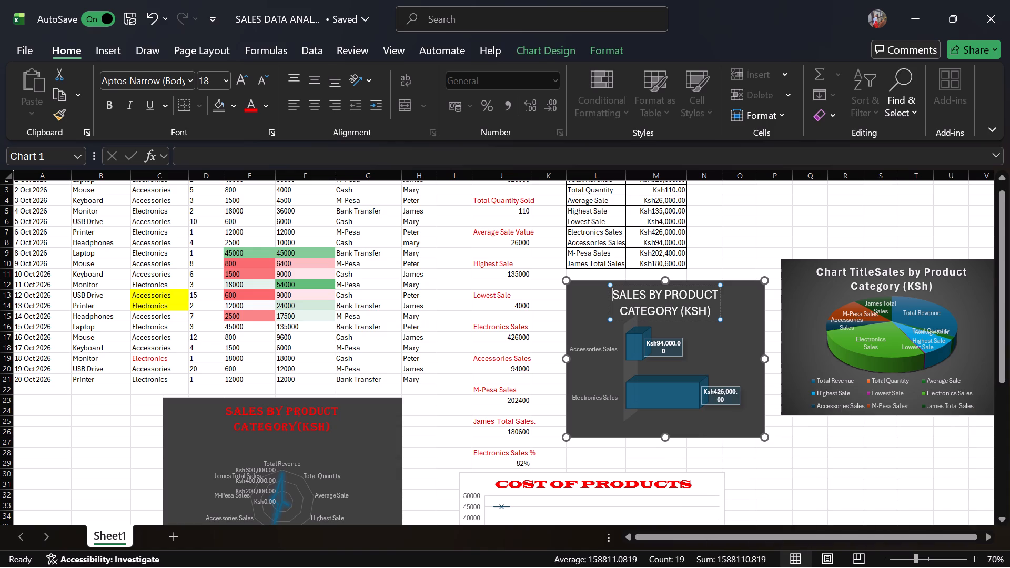
Colour the full text of the bar chart's "SALES BY PRODUCT CATEGORY (KSH)" title red.
{"action": "left_click_drag", "start_coordinate": [614, 292], "coordinate": [718, 308]}
{"action": "left_click", "coordinate": [251, 104]}
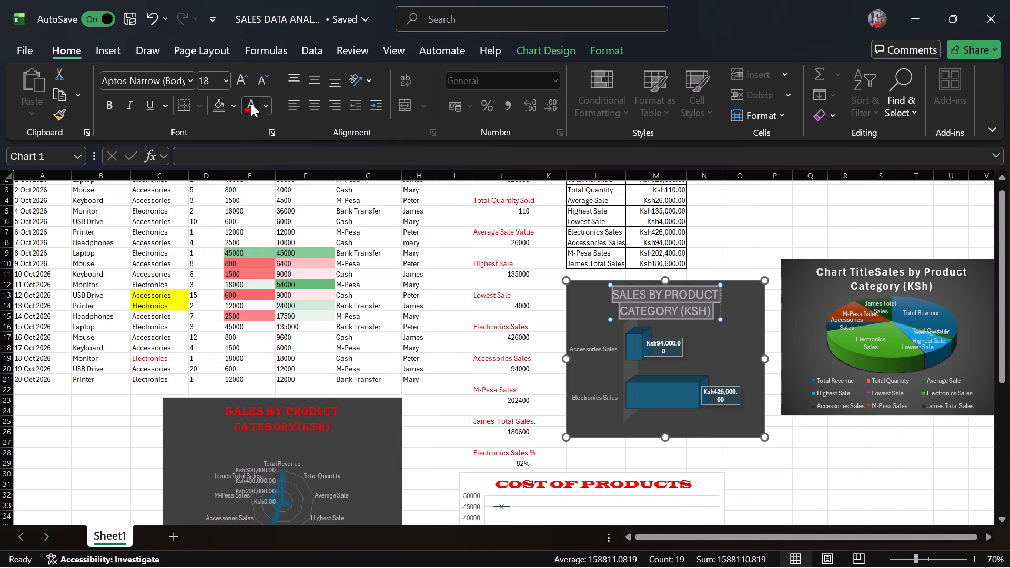
Open the font choices for the bar chart's selected title.
{"action": "left_click", "coordinate": [187, 84]}
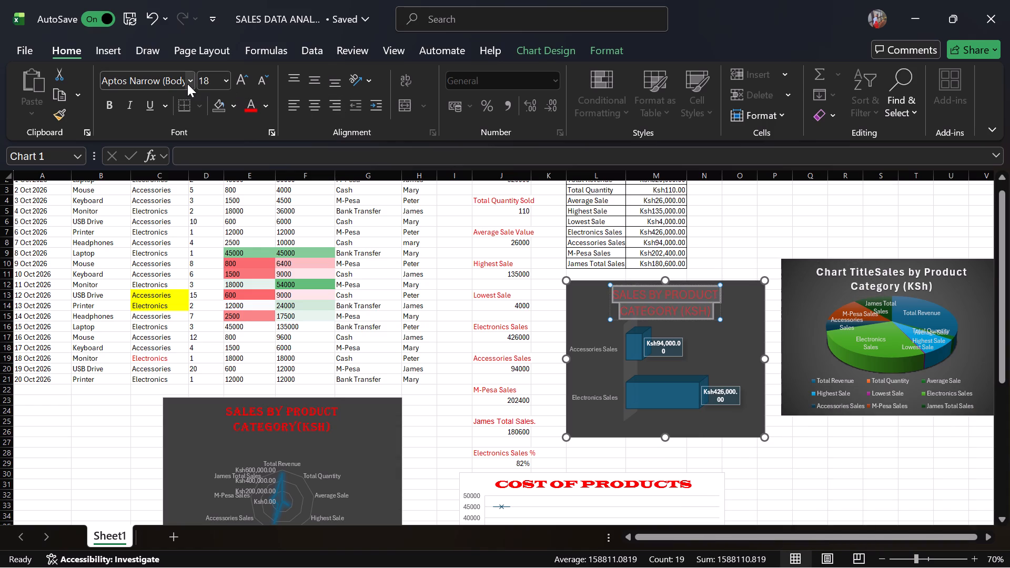
Set the font of the bar chart's "SALES BY PRODUCT CATEGORY (KSH)" title to Algerian.
{"action": "left_click", "coordinate": [190, 189]}
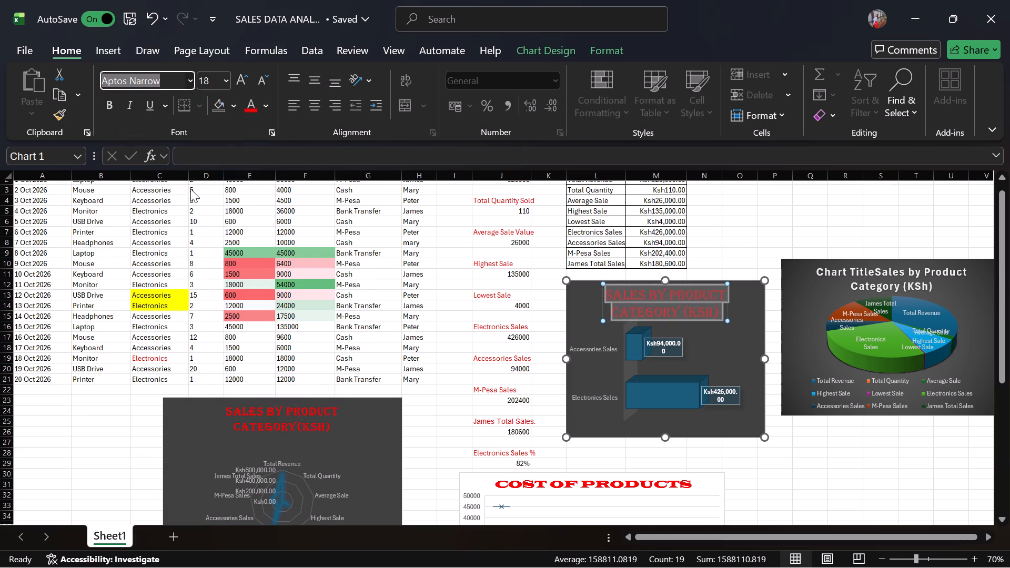
Remove the words "Chart Title" from the green and blue 3-D pie chart's title, leaving "Sales by Product Category (KSh)".
{"action": "left_click", "coordinate": [885, 263]}
{"action": "left_click", "coordinate": [884, 276]}
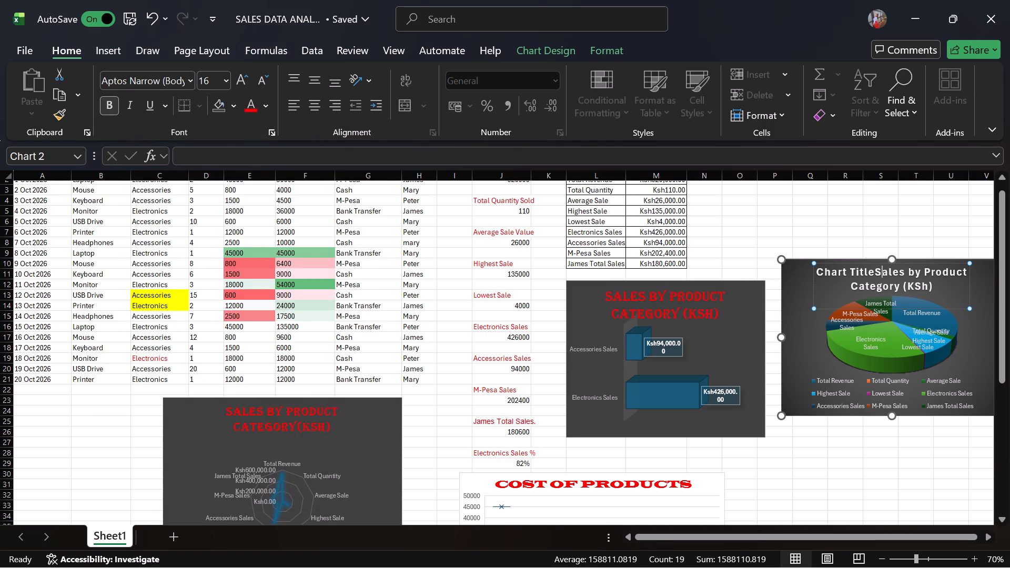
{"action": "left_click", "coordinate": [875, 275]}
{"action": "key", "text": "BackSpace"}
{"action": "key", "text": "BackSpace"}
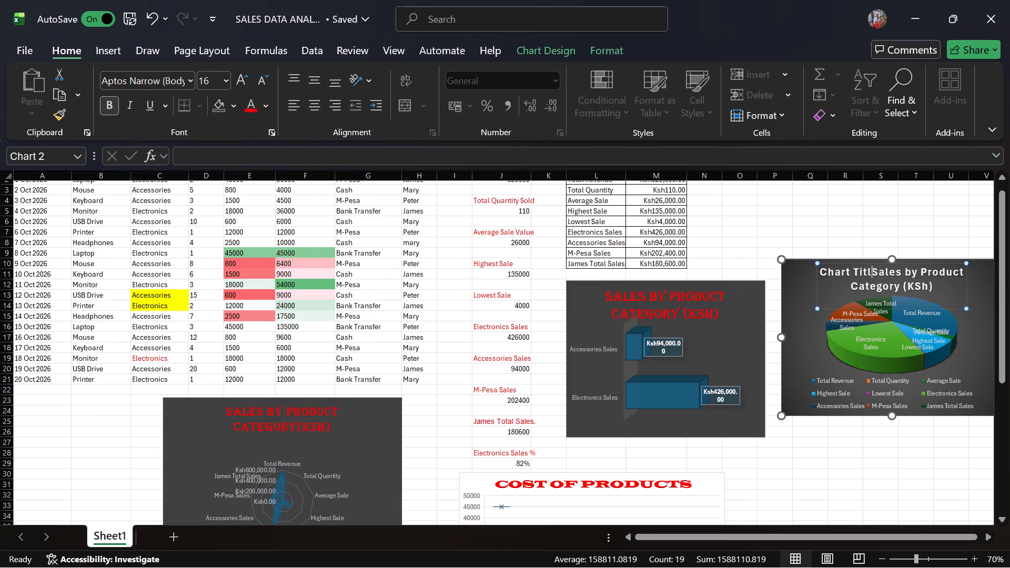
{"action": "key", "text": "BackSpace"}
{"action": "key", "text": "BackSpace"}
{"action": "key", "text": "BackSpace"}
{"action": "key", "text": "BackSpace"}
{"action": "key", "text": "BackSpace"}
{"action": "key", "text": "BackSpace"}
{"action": "key", "text": "BackSpace"}
{"action": "key", "text": "BackSpace"}
{"action": "key", "text": "BackSpace"}
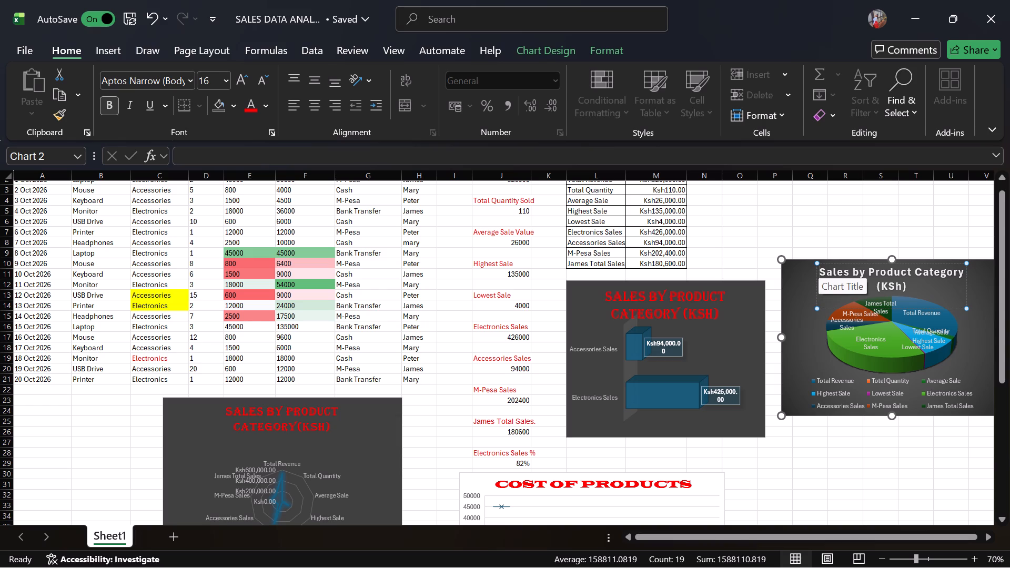
Colour the 3-D pie chart's full "Sales by Product Category (KSh)" title red and set its font to Algerian.
{"action": "left_click_drag", "start_coordinate": [820, 270], "coordinate": [904, 286]}
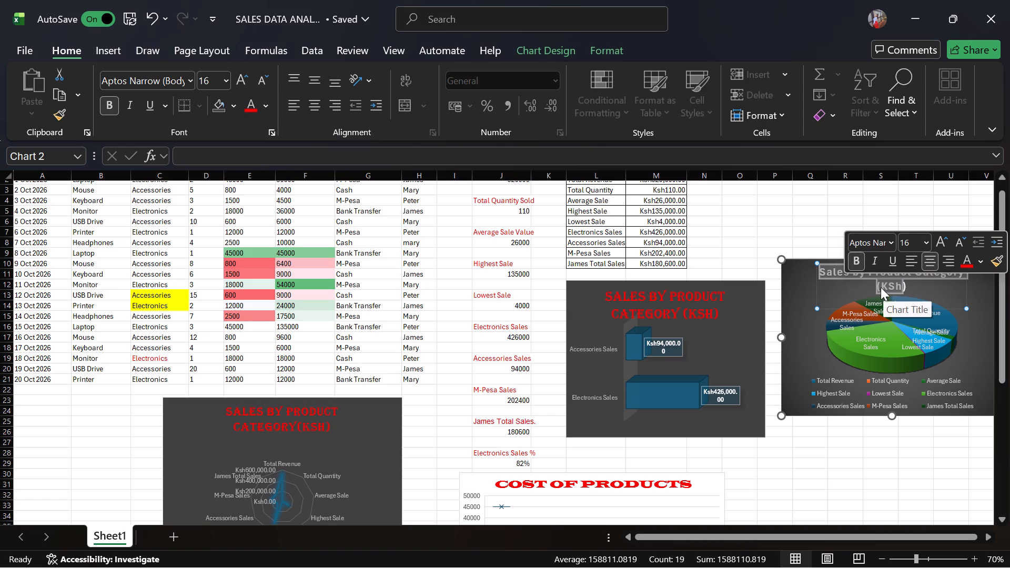
{"action": "left_click", "coordinate": [853, 290]}
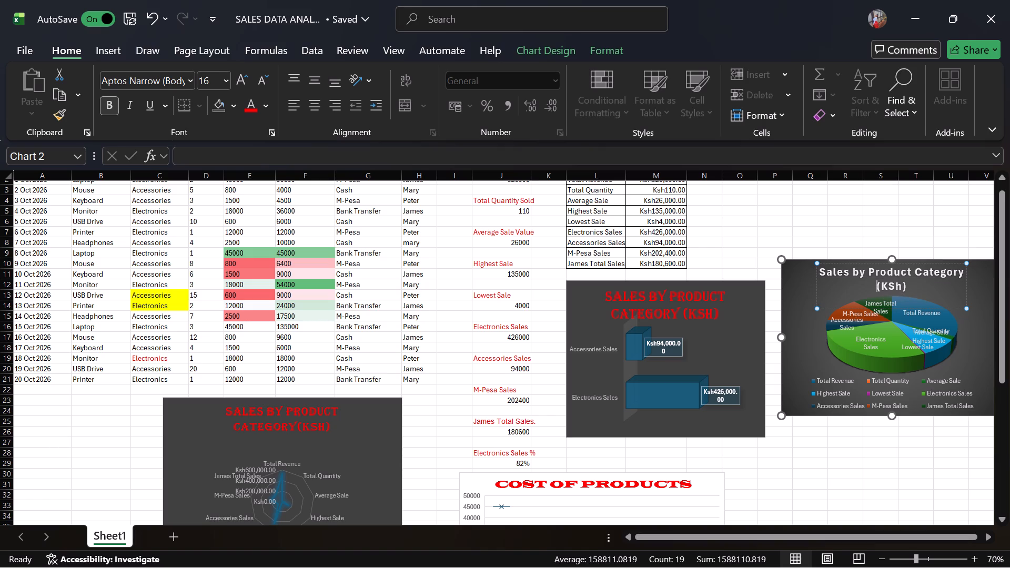
{"action": "left_click_drag", "start_coordinate": [821, 272], "coordinate": [918, 286]}
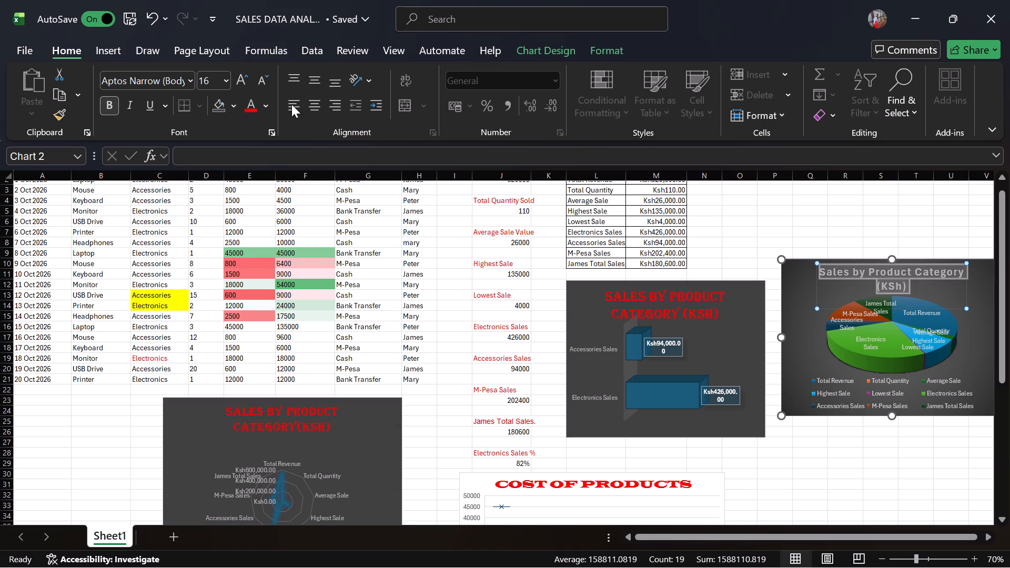
{"action": "left_click", "coordinate": [253, 102]}
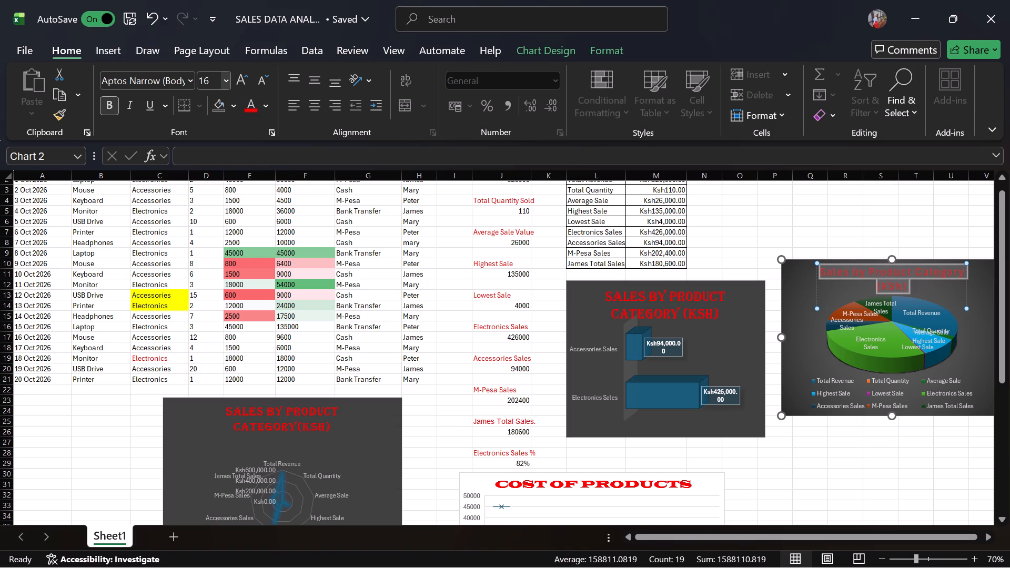
{"action": "left_click", "coordinate": [191, 78]}
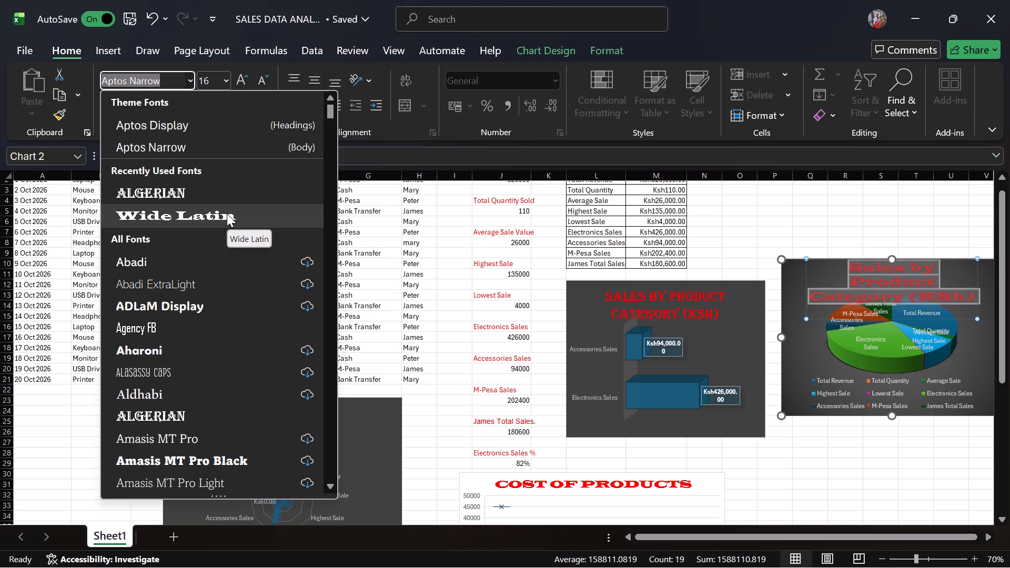
{"action": "left_click", "coordinate": [203, 189]}
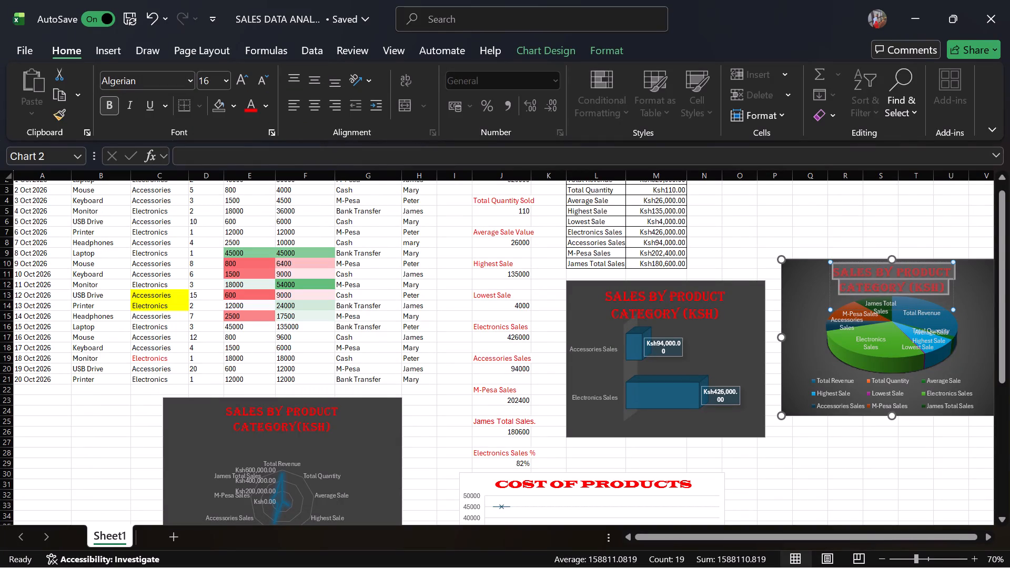
{"action": "left_click", "coordinate": [810, 306]}
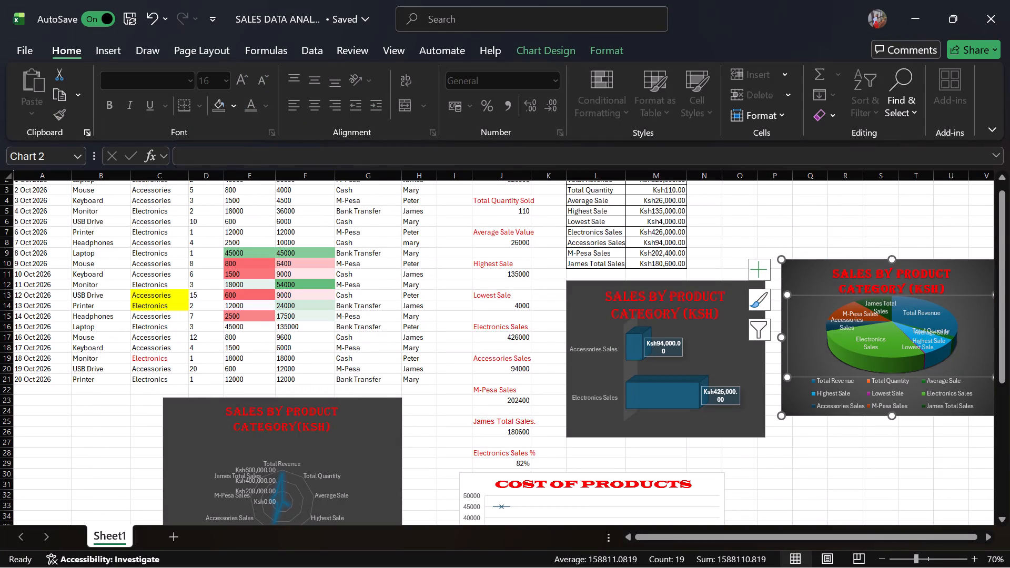
Underline the "SALES BY PRODUCT CATEGORY" titles of the 3-D pie chart, the bar chart and the radar chart.
{"action": "left_click", "coordinate": [876, 278]}
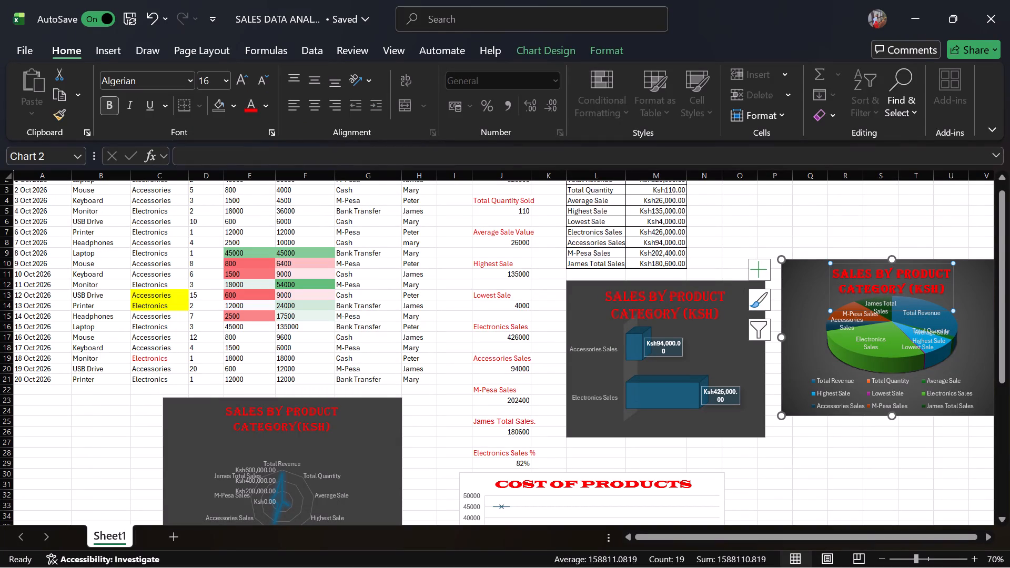
{"action": "left_click", "coordinate": [145, 105]}
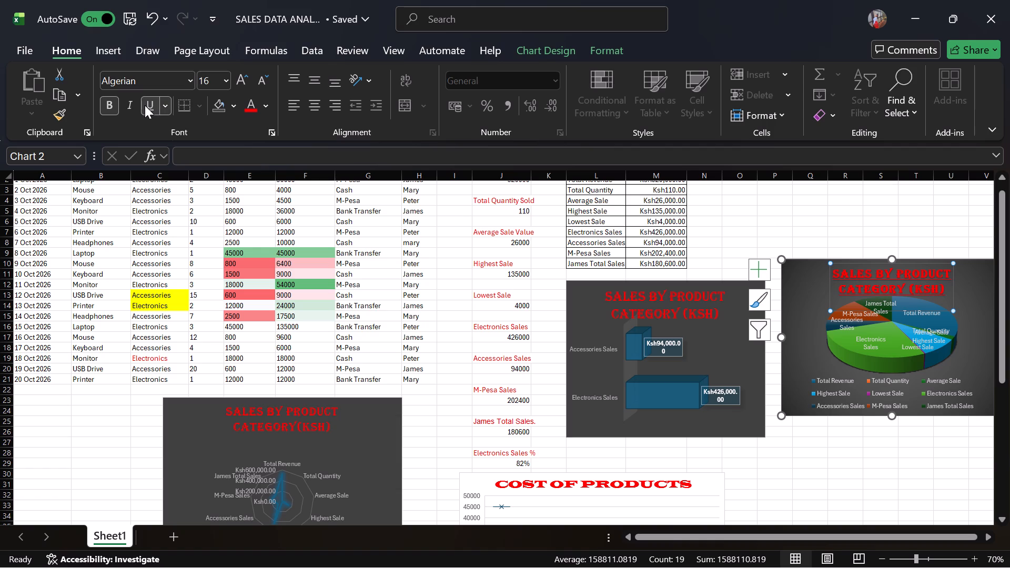
{"action": "left_click", "coordinate": [629, 314]}
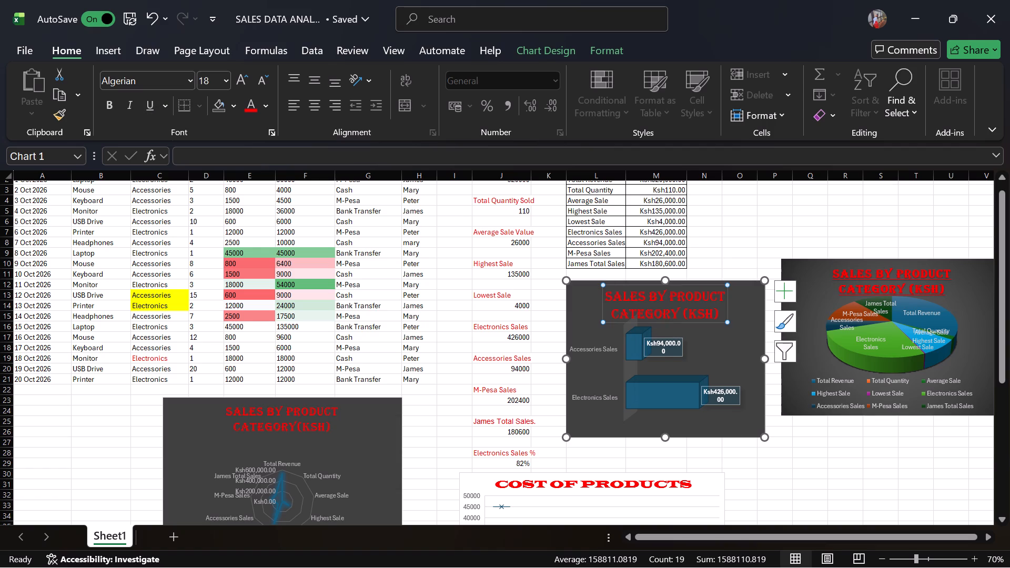
{"action": "left_click", "coordinate": [153, 102]}
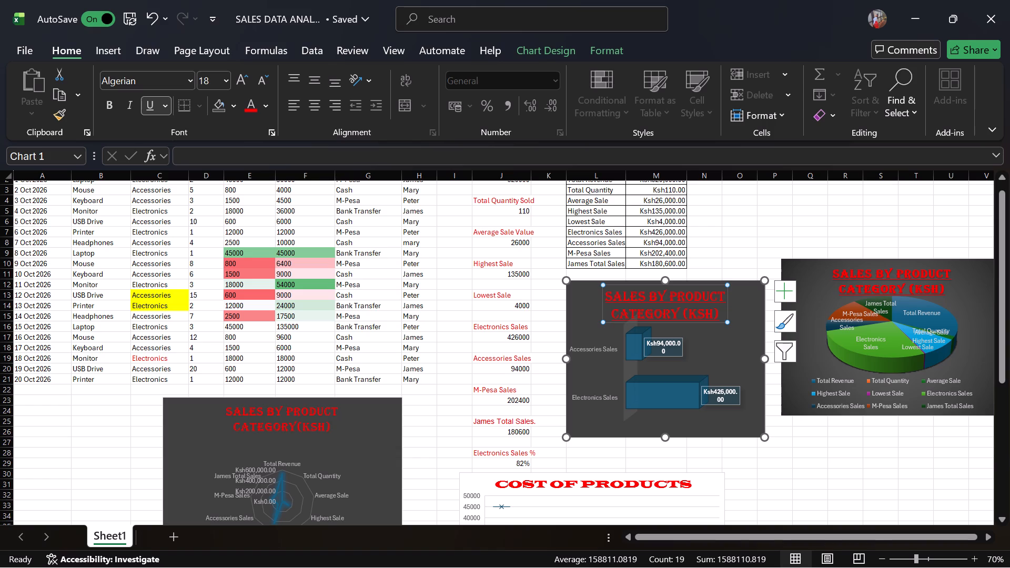
{"action": "left_click", "coordinate": [271, 417]}
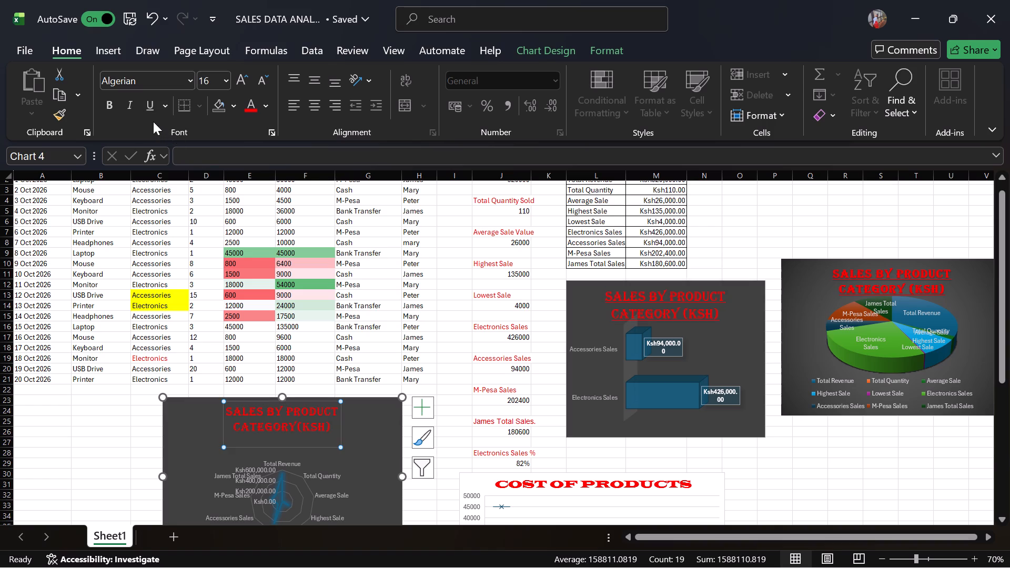
{"action": "left_click", "coordinate": [146, 102]}
Colour the category labels around the radar chart red.
{"action": "scroll", "coordinate": [292, 444], "scroll_direction": "down", "scroll_amount": 1}
{"action": "left_click", "coordinate": [271, 410]}
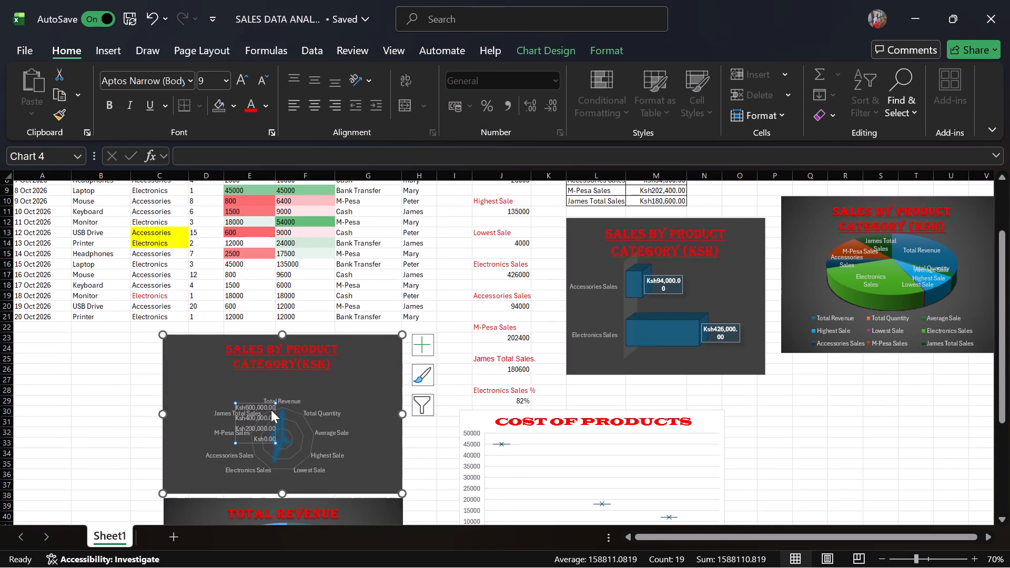
{"action": "left_click", "coordinate": [273, 399]}
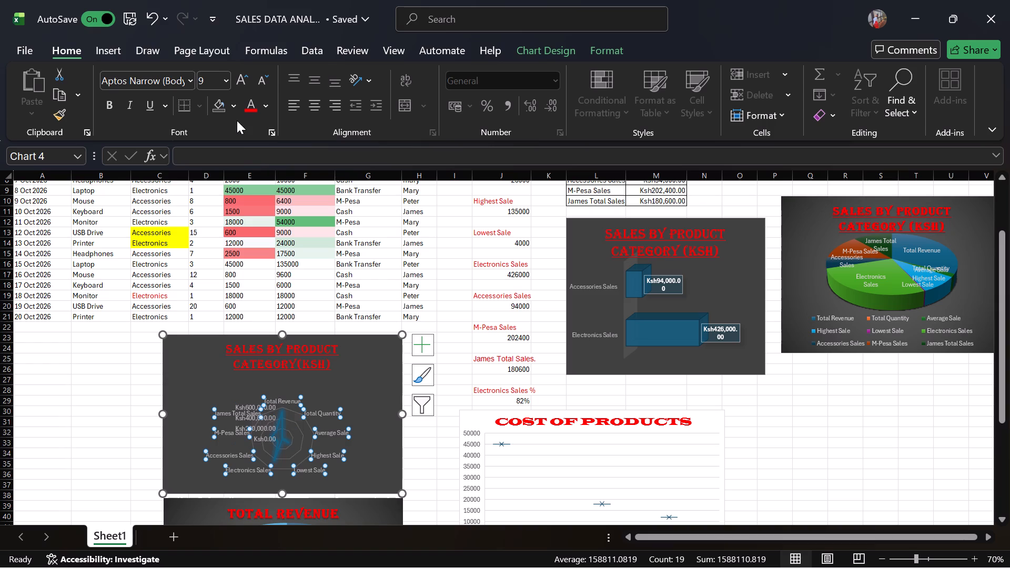
{"action": "left_click", "coordinate": [246, 106]}
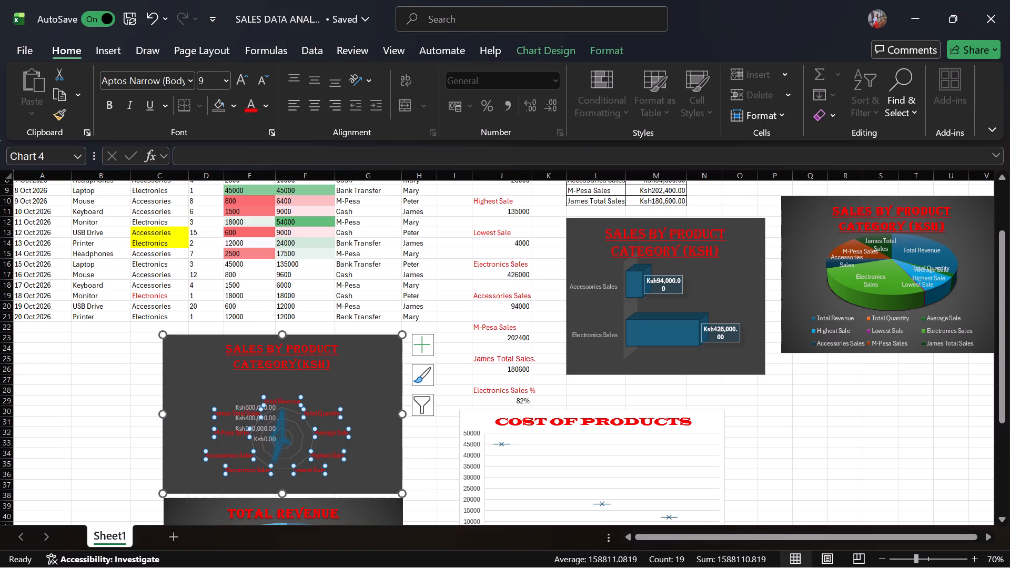
Colour the radar chart's value-axis labels green.
{"action": "left_click", "coordinate": [249, 407]}
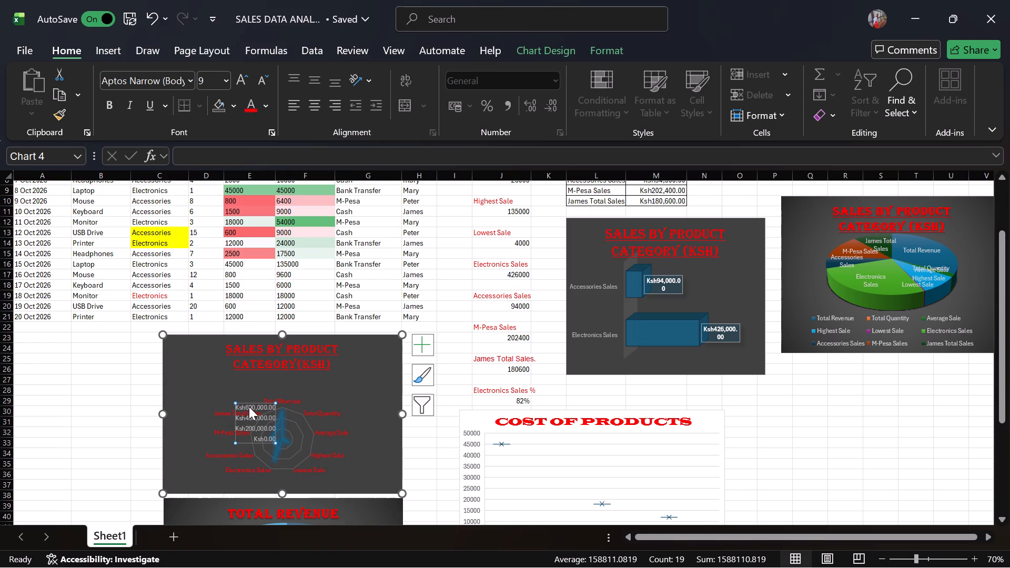
{"action": "left_click", "coordinate": [267, 108]}
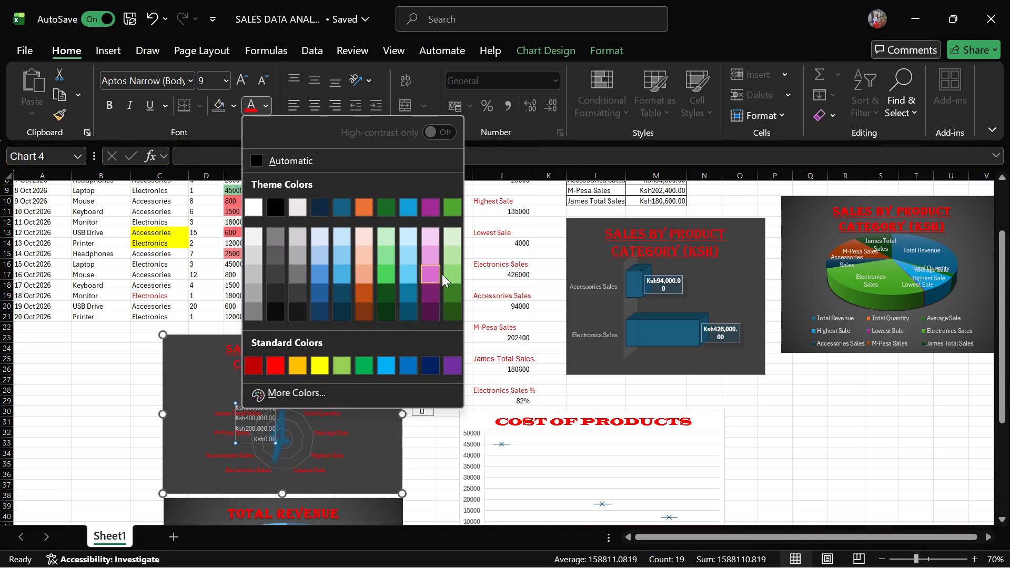
{"action": "left_click", "coordinate": [368, 362]}
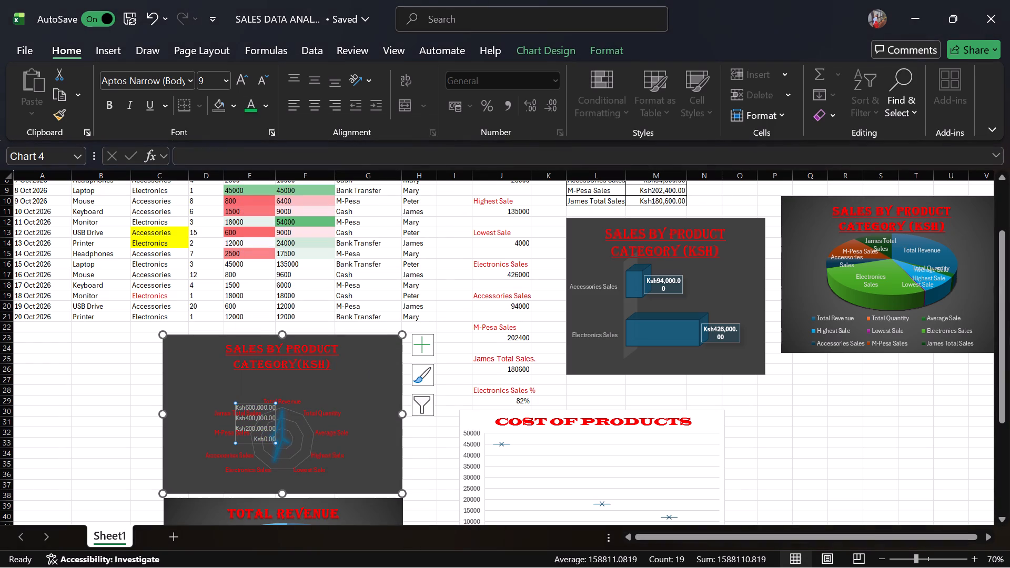
{"action": "left_click", "coordinate": [327, 400]}
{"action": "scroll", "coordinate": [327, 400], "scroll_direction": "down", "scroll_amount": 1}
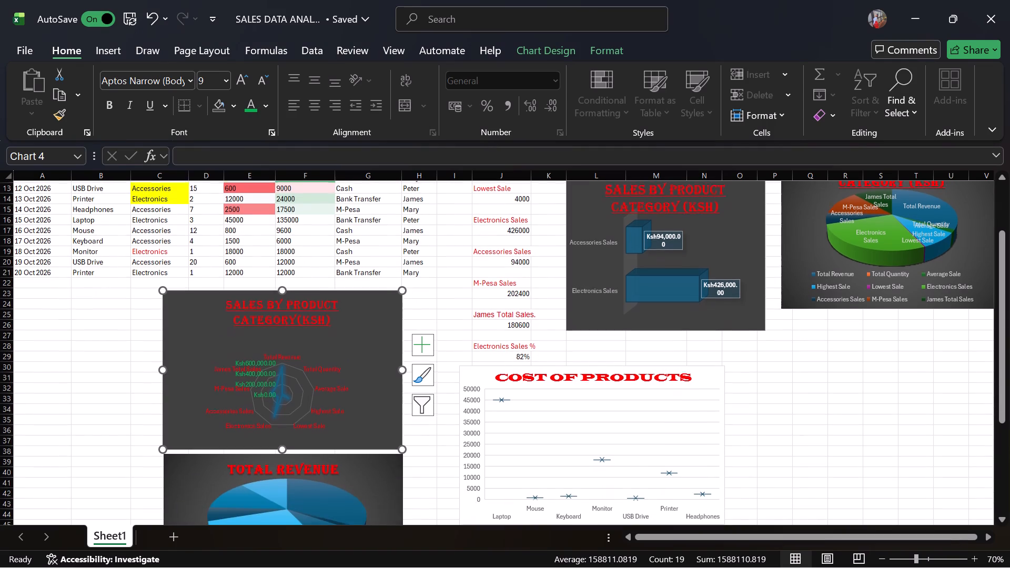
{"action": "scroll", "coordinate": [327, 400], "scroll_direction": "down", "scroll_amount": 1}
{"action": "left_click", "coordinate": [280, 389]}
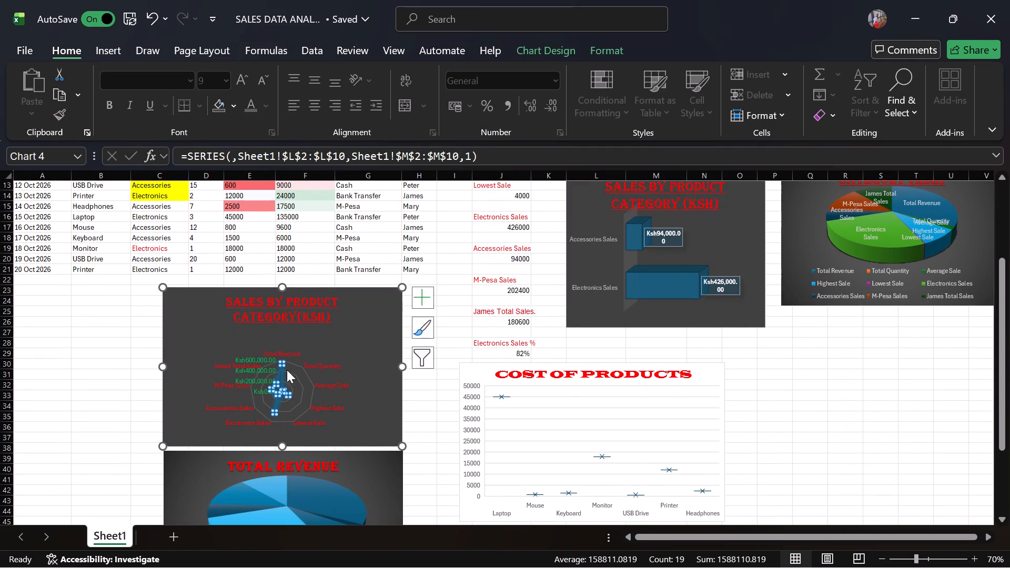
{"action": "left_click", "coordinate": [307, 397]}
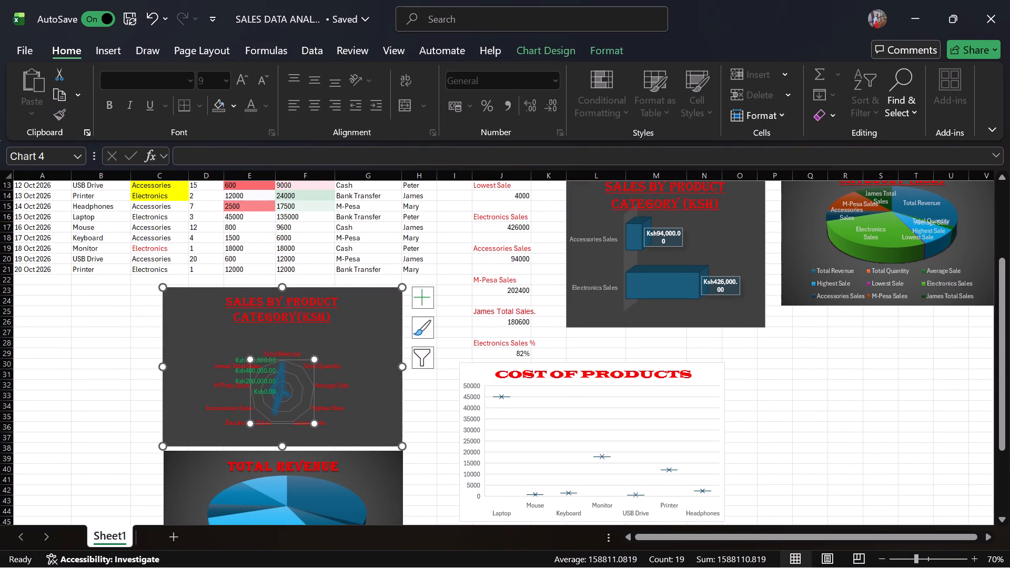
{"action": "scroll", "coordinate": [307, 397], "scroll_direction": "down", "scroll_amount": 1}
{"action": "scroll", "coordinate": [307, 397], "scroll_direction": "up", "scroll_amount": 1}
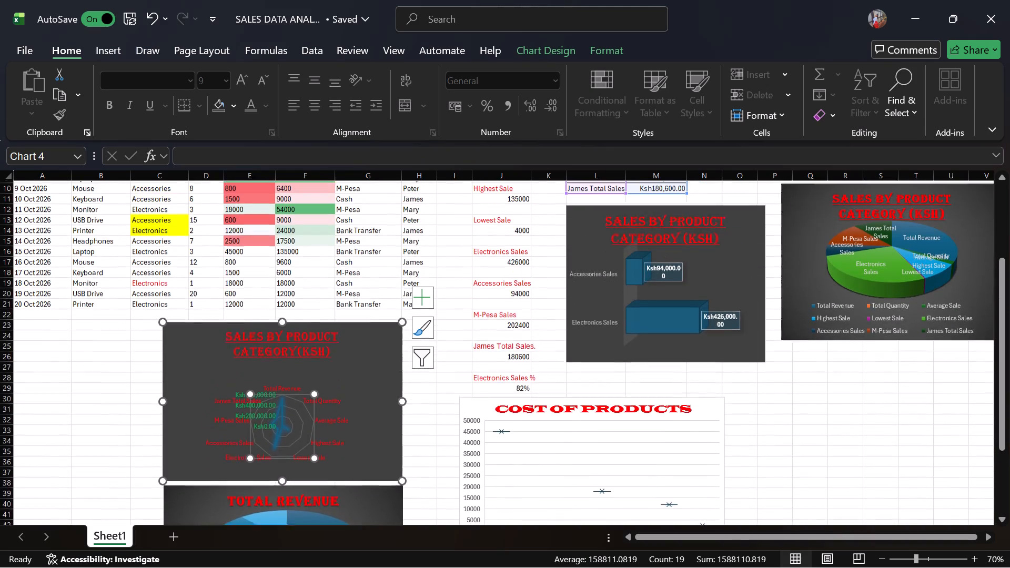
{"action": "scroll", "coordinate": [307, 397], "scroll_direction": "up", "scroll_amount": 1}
Colour the slice labels of the green and blue 3-D pie chart yellow, after trying red and light grey.
{"action": "left_click", "coordinate": [883, 259]}
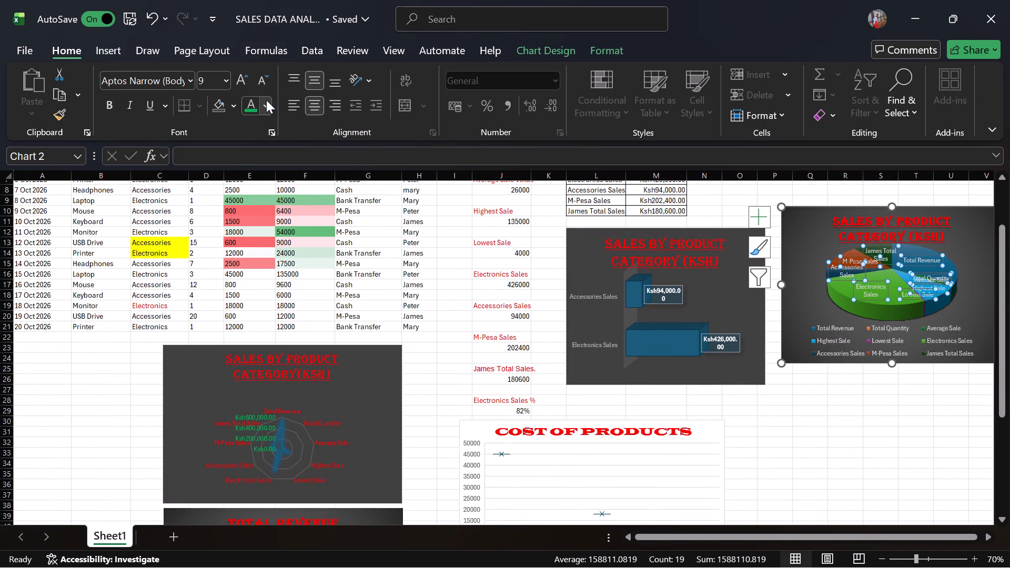
{"action": "left_click", "coordinate": [265, 100]}
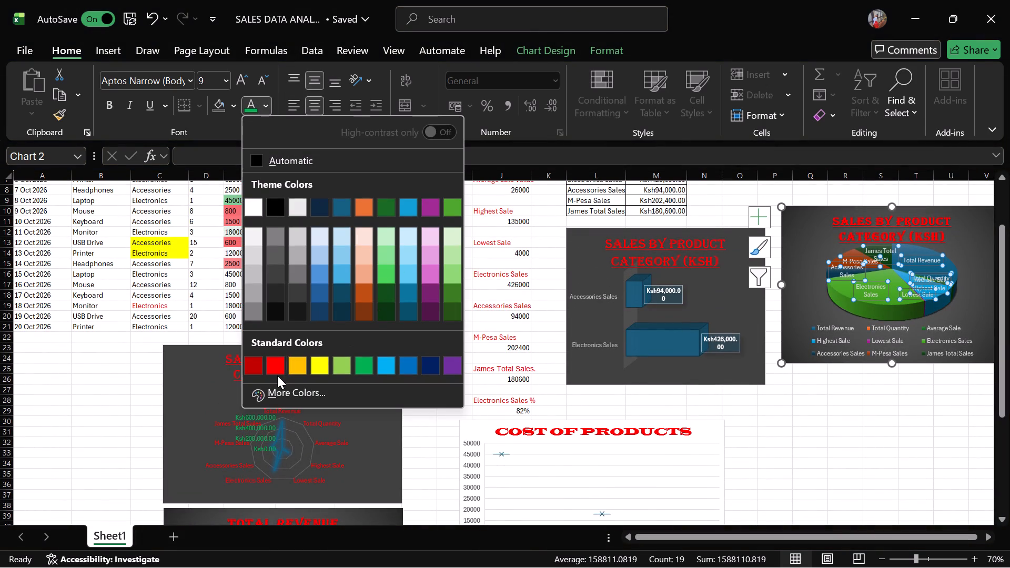
{"action": "left_click", "coordinate": [276, 367]}
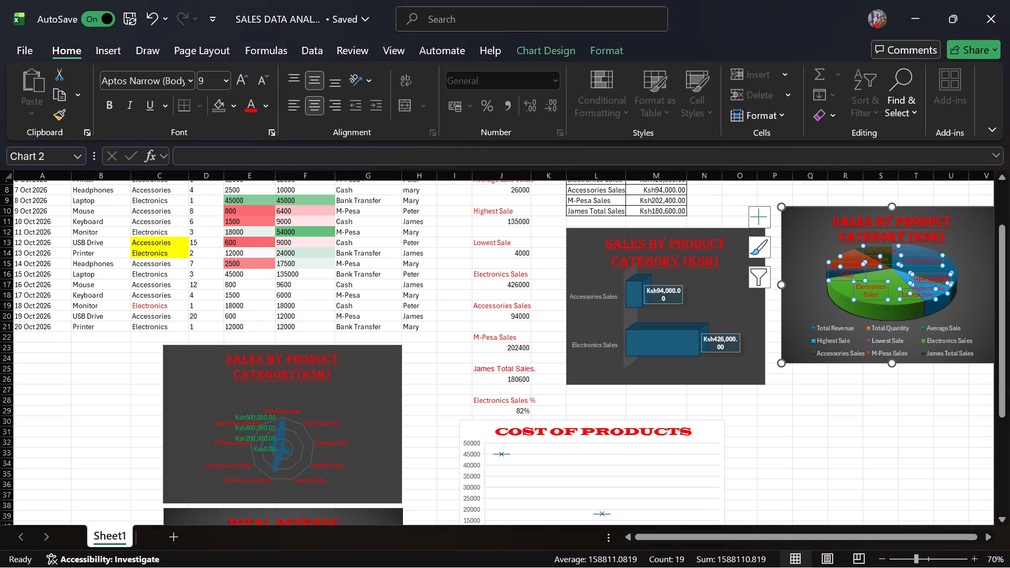
{"action": "left_click", "coordinate": [264, 96]}
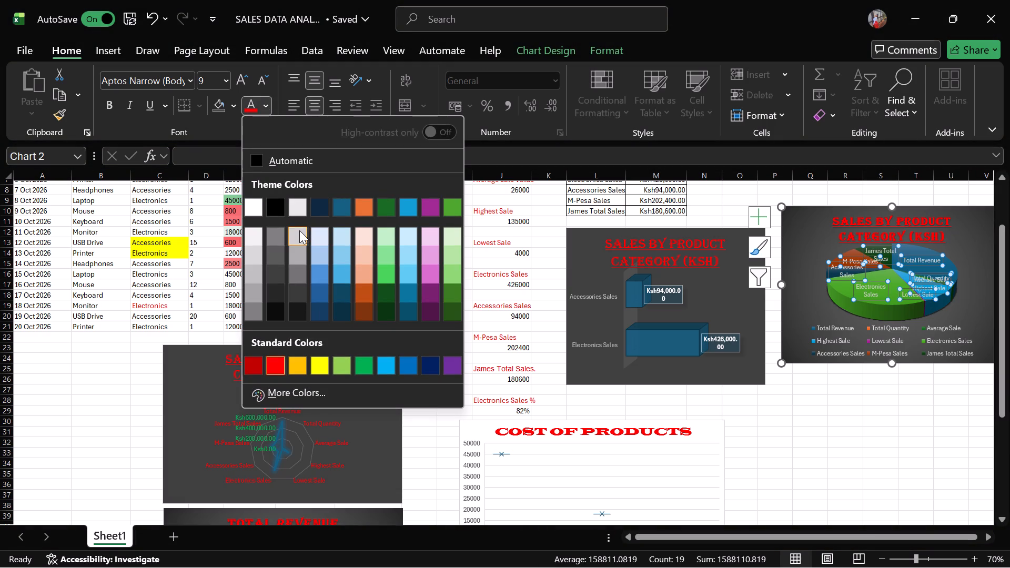
{"action": "left_click", "coordinate": [299, 230]}
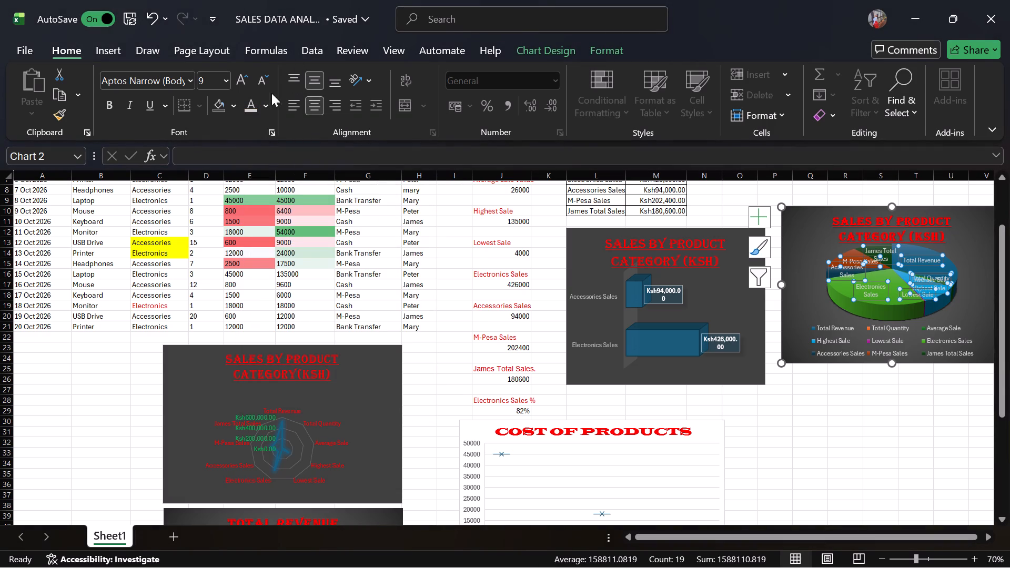
{"action": "left_click", "coordinate": [267, 108]}
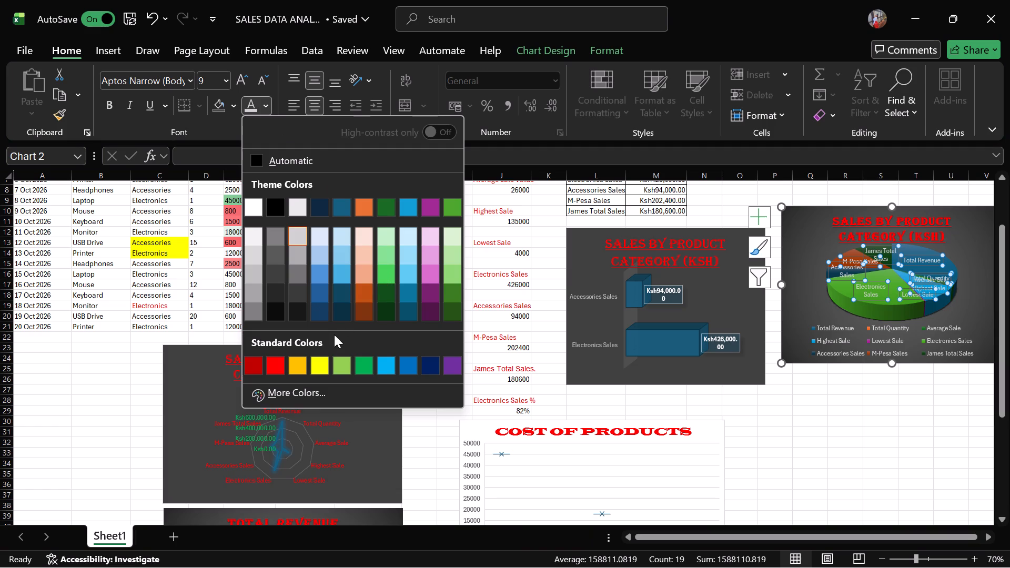
{"action": "left_click", "coordinate": [320, 366]}
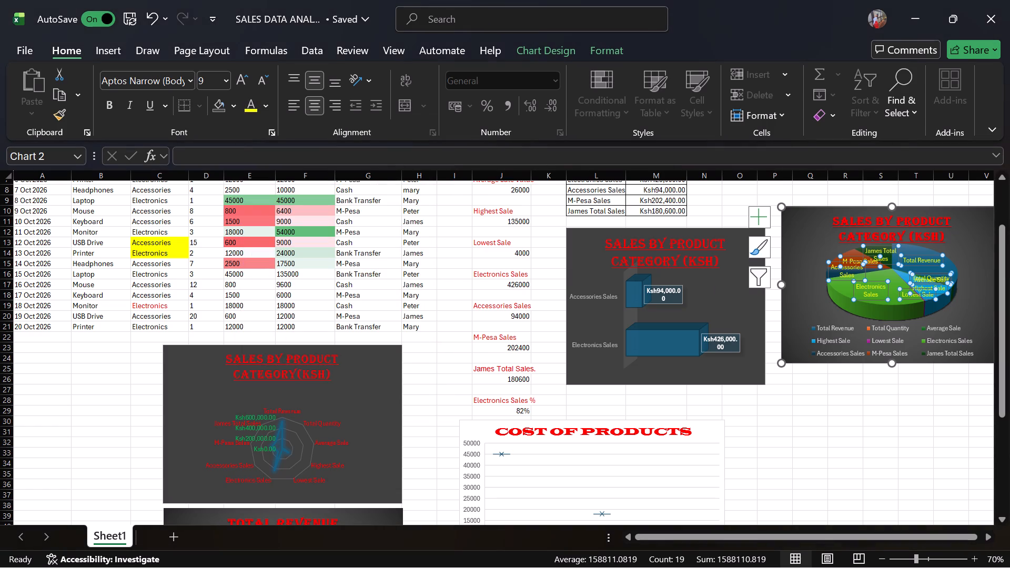
{"action": "left_click", "coordinate": [828, 289]}
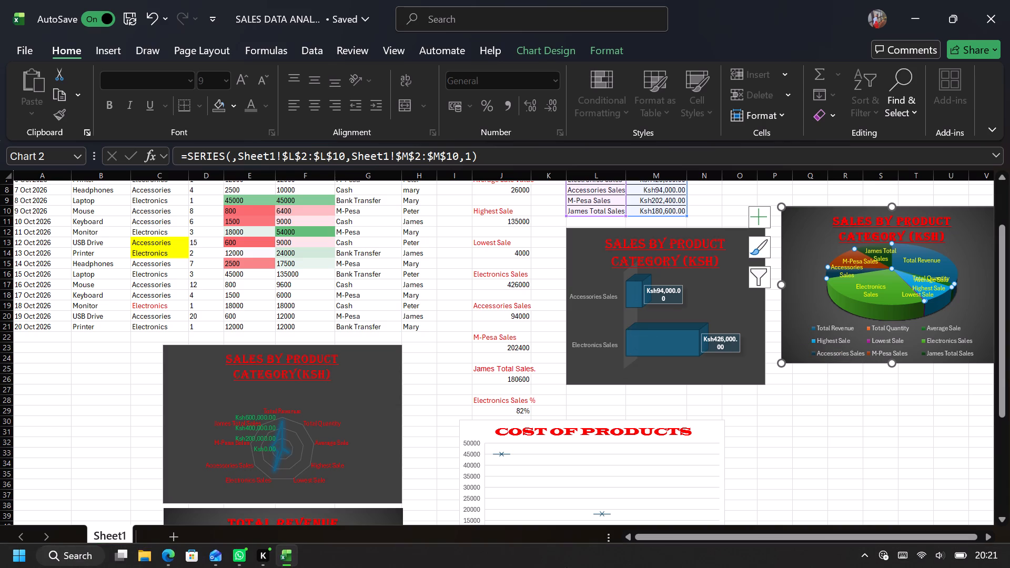
{"action": "left_click", "coordinate": [453, 278]}
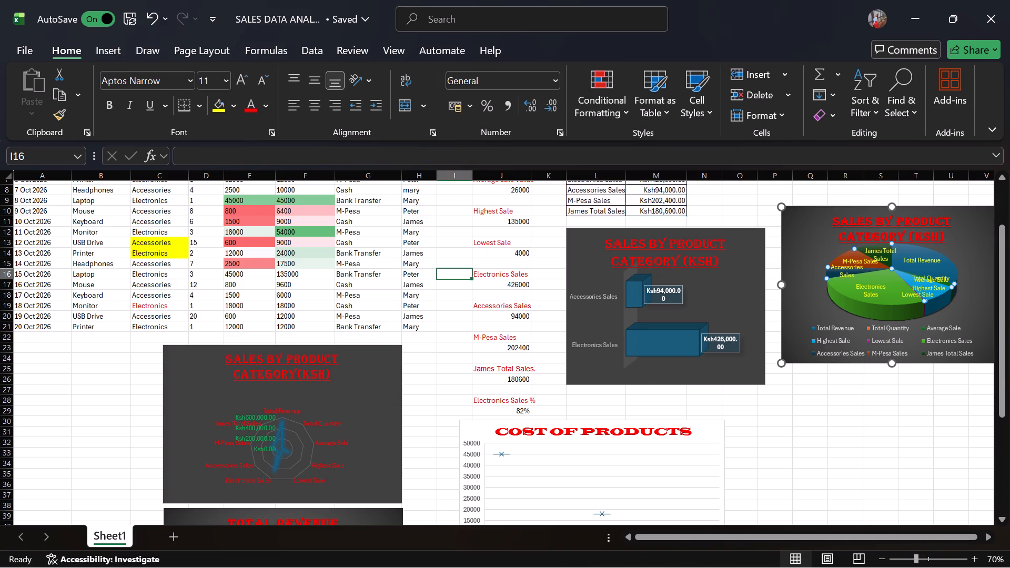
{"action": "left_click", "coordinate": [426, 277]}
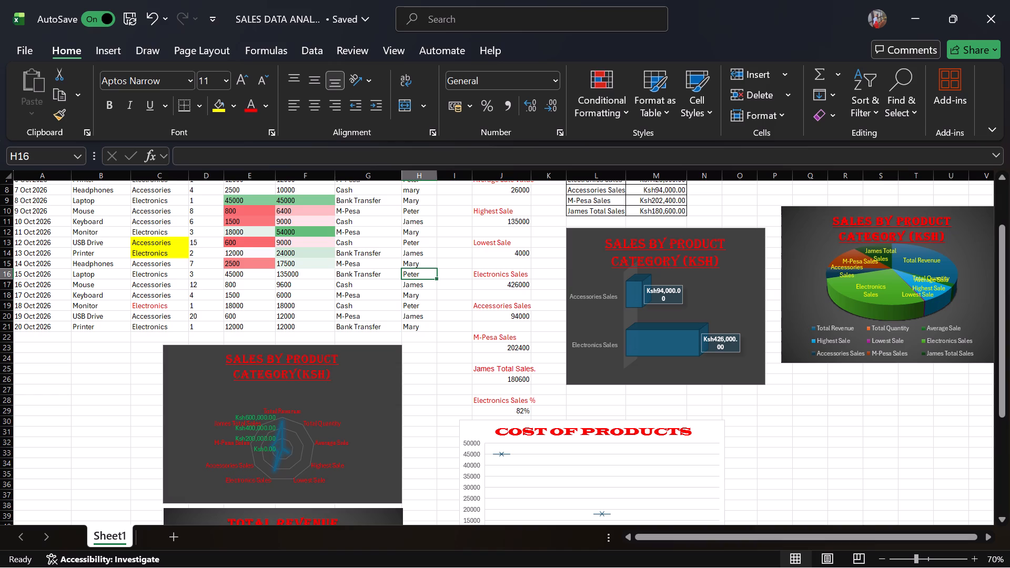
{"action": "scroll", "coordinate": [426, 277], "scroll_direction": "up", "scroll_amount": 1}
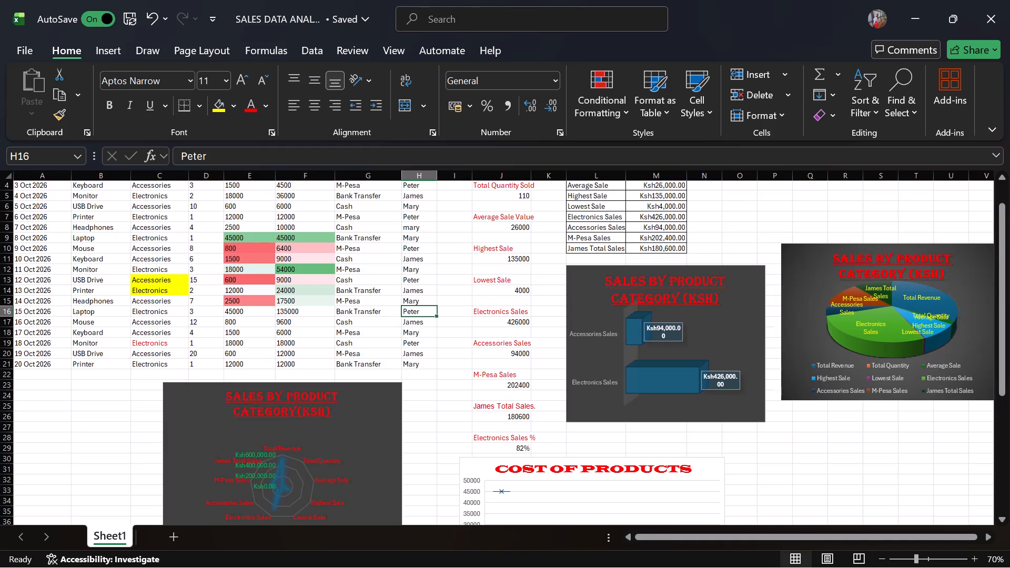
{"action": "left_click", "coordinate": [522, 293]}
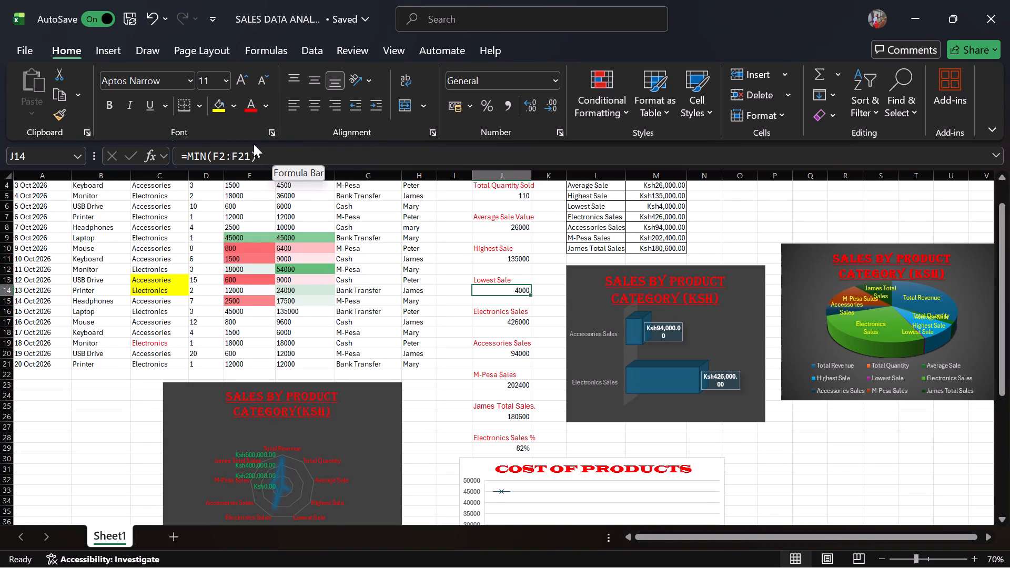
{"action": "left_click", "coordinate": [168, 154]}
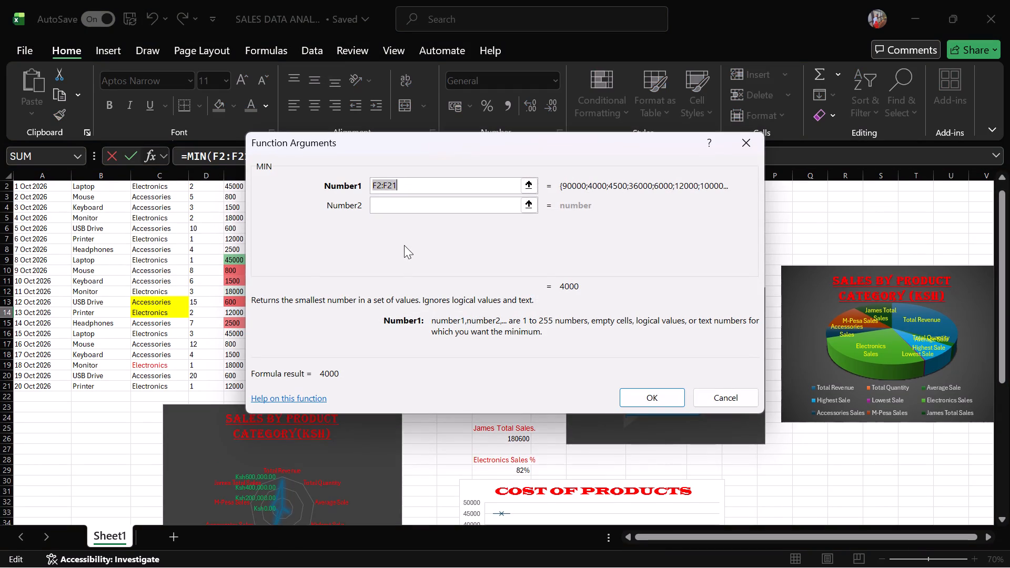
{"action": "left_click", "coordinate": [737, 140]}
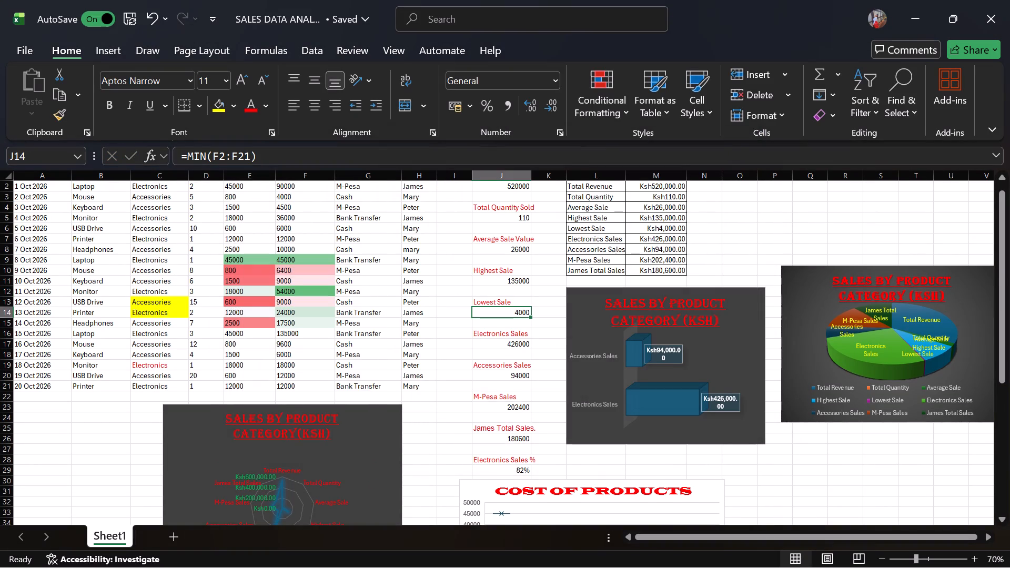
Underline all the headings in row 1 of the sheet.
{"action": "scroll", "coordinate": [375, 298], "scroll_direction": "up", "scroll_amount": 1}
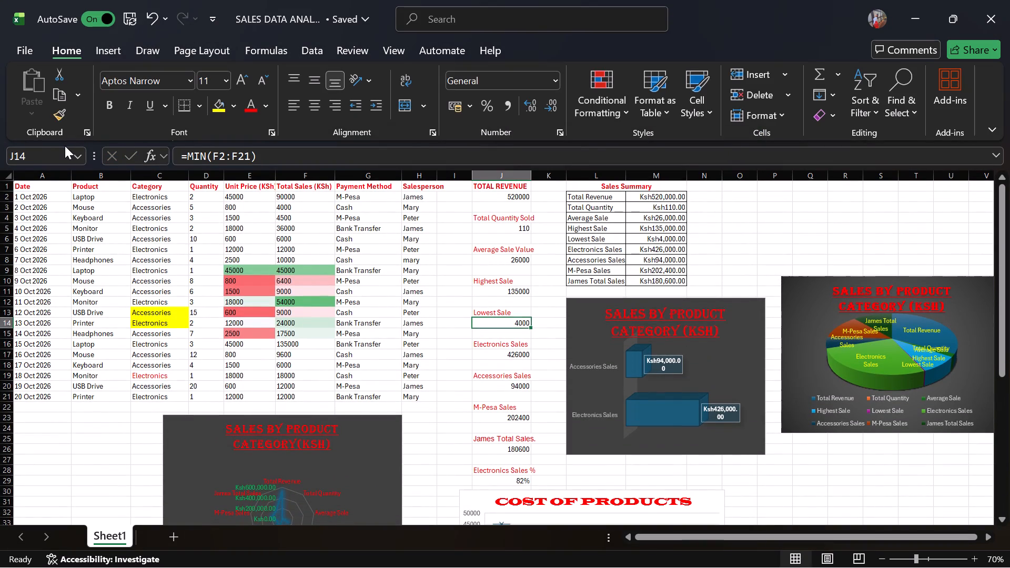
{"action": "left_click", "coordinate": [65, 146]}
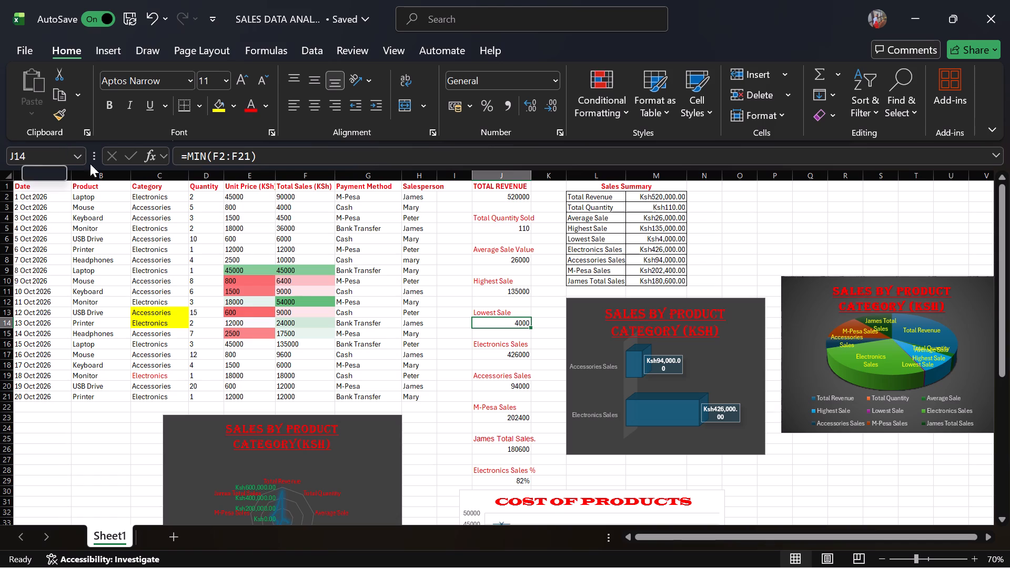
{"action": "left_click", "coordinate": [126, 218]}
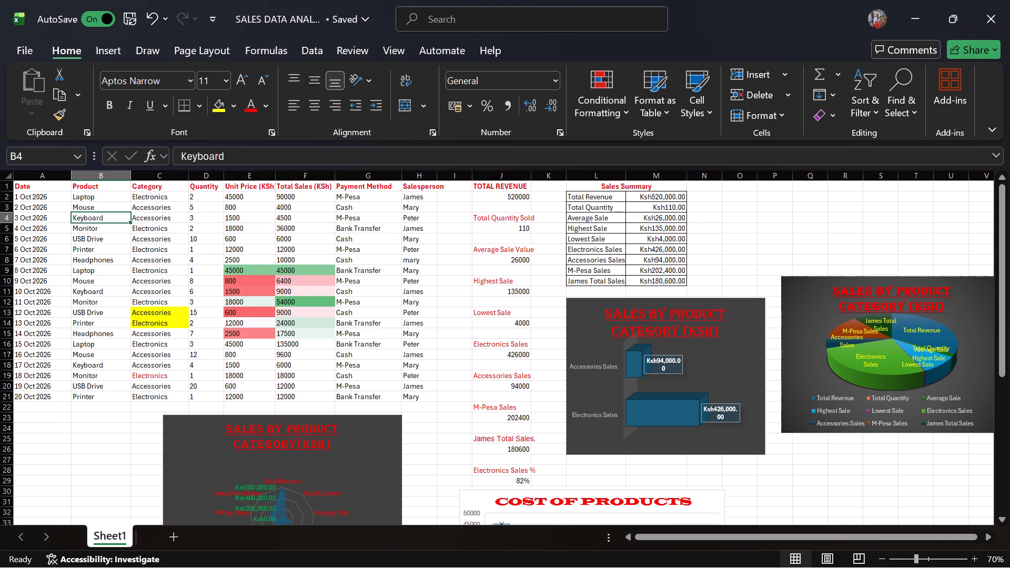
{"action": "left_click", "coordinate": [8, 188]}
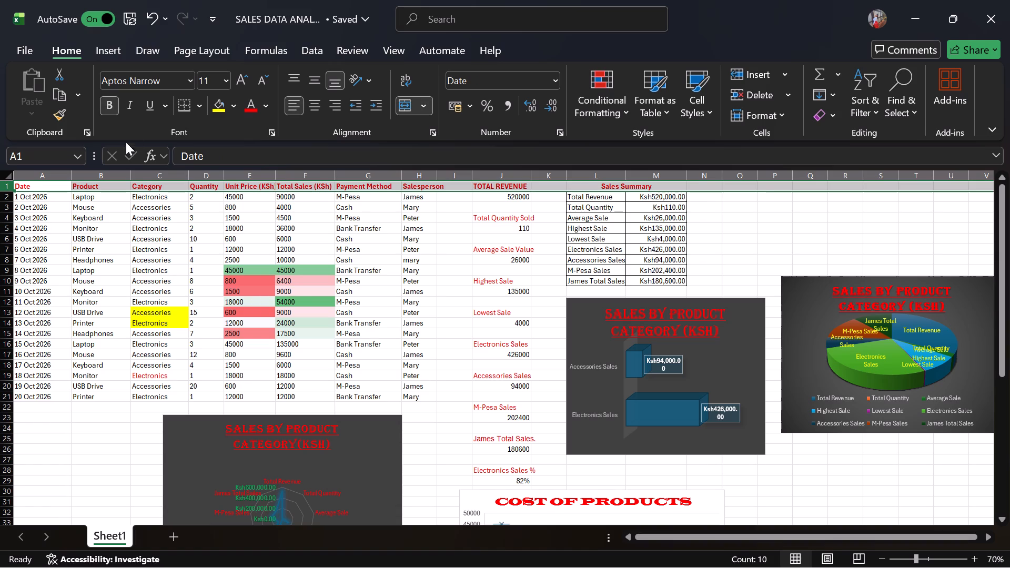
{"action": "left_click", "coordinate": [149, 110]}
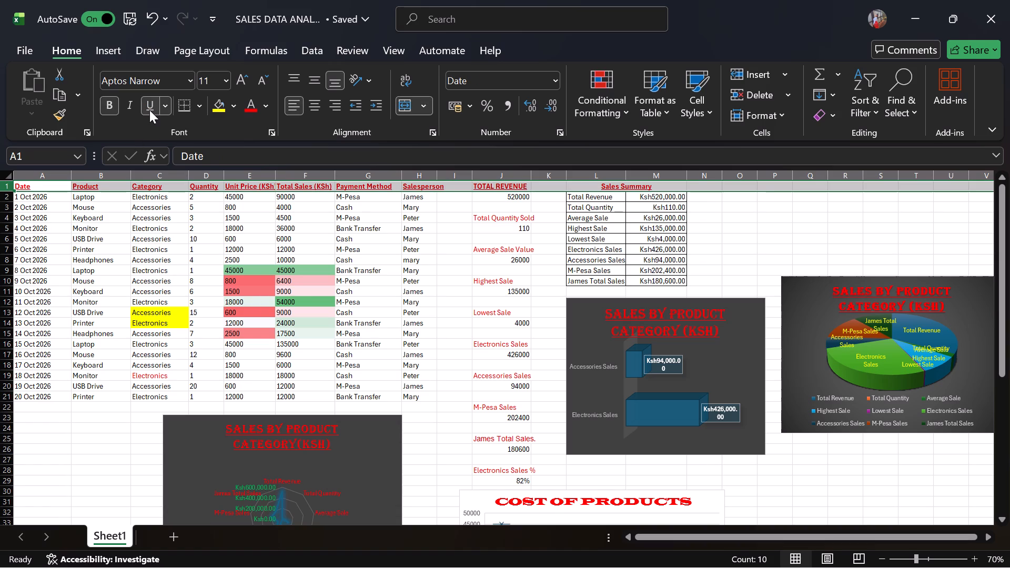
{"action": "left_click", "coordinate": [171, 260]}
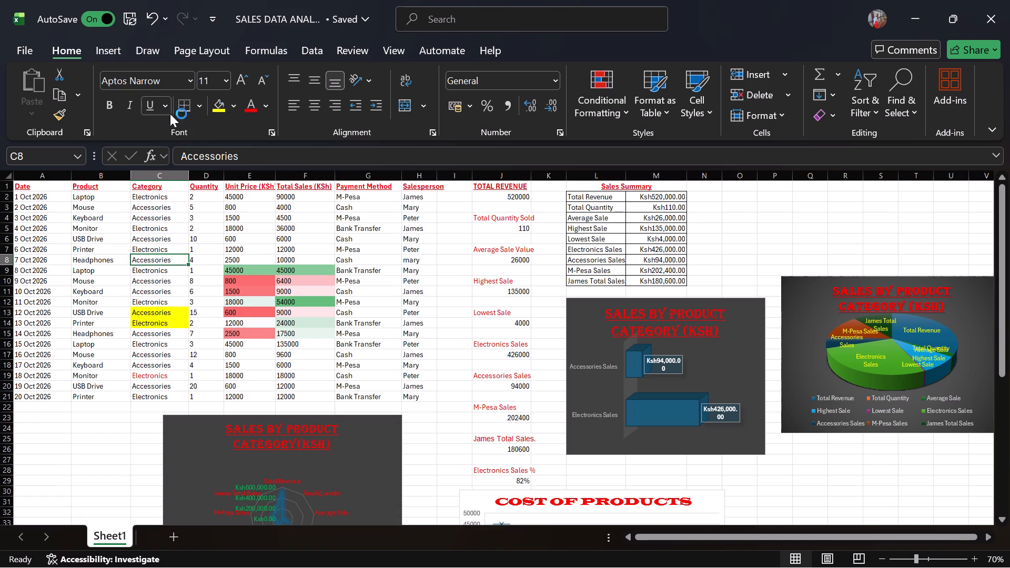
Fill the whole heading row 1 with yellow.
{"action": "left_click", "coordinate": [11, 185]}
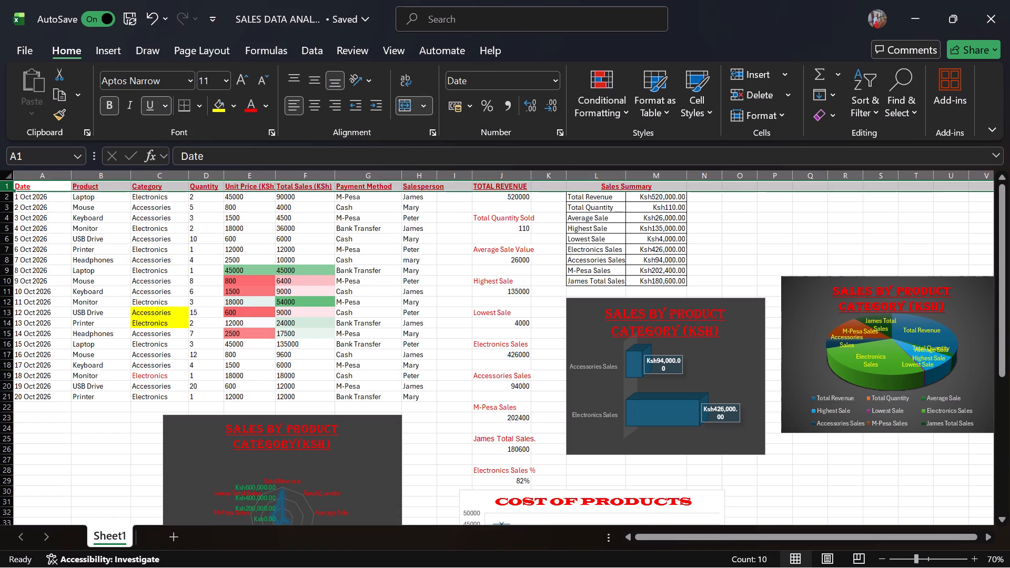
{"action": "left_click", "coordinate": [224, 109]}
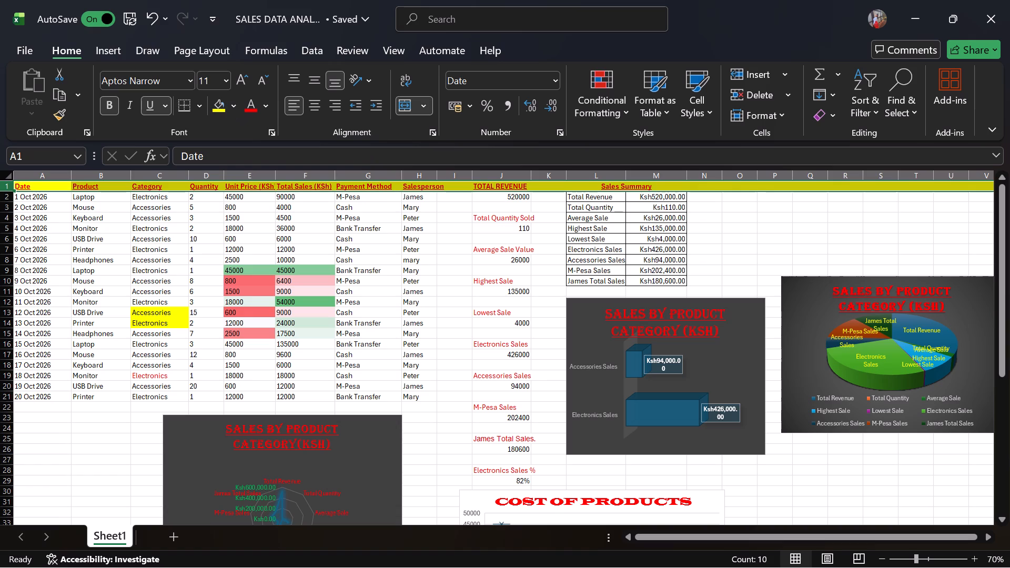
{"action": "left_click", "coordinate": [173, 238]}
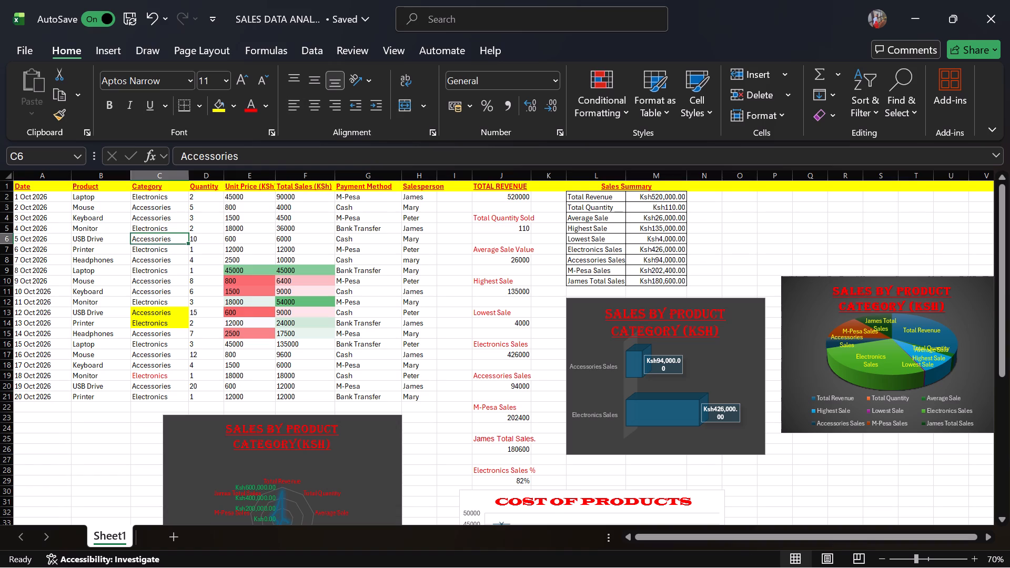
Colour the value-axis labels of the "COST OF PRODUCTS" chart green.
{"action": "scroll", "coordinate": [173, 238], "scroll_direction": "down", "scroll_amount": 2}
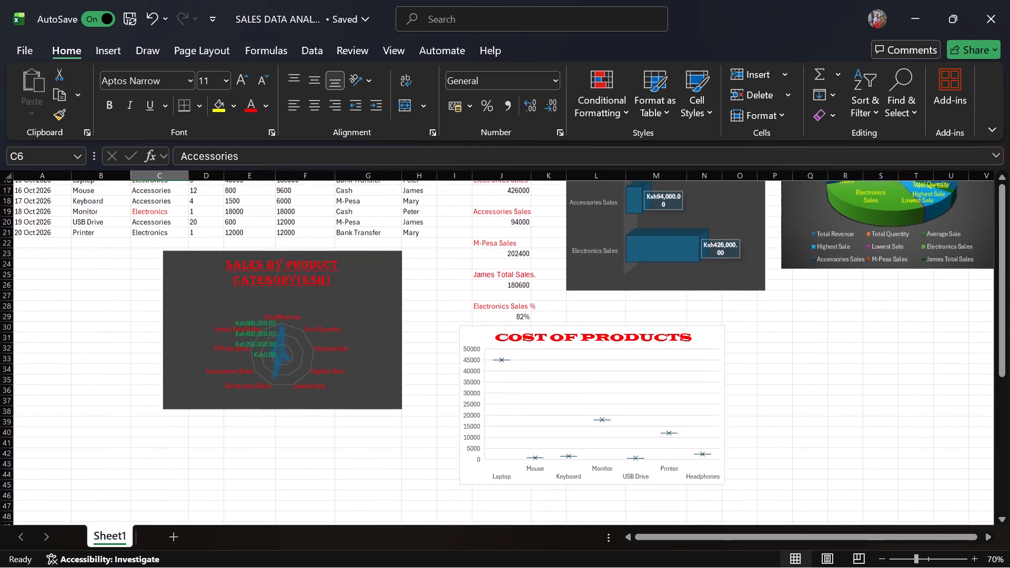
{"action": "scroll", "coordinate": [173, 238], "scroll_direction": "down", "scroll_amount": 1}
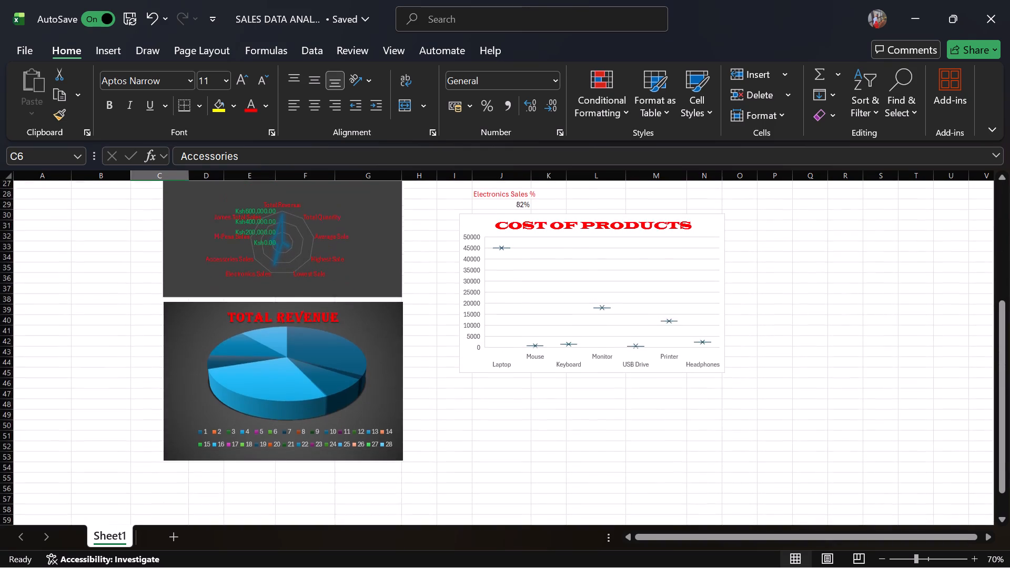
{"action": "left_click", "coordinate": [469, 238]}
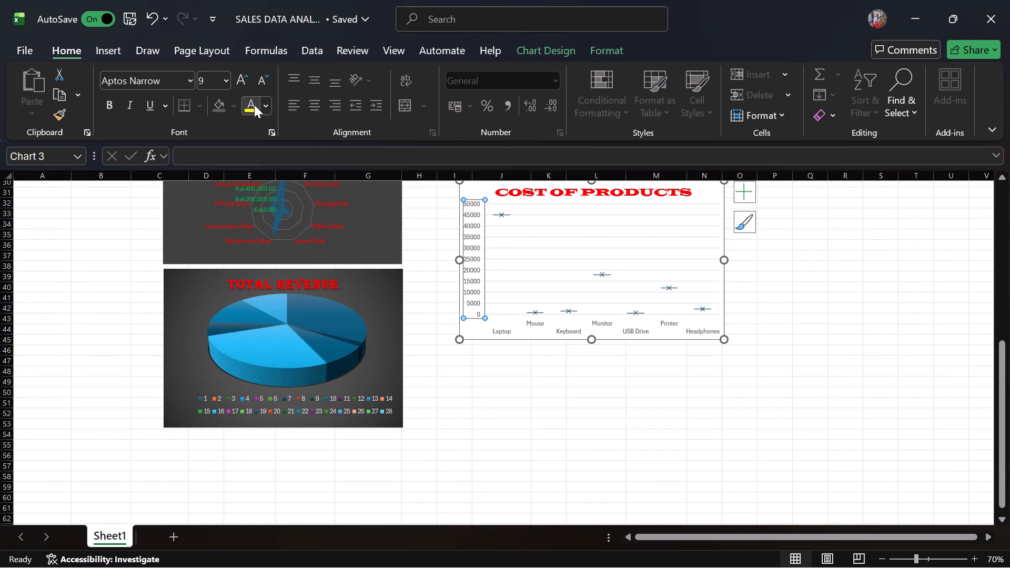
{"action": "left_click", "coordinate": [264, 106]}
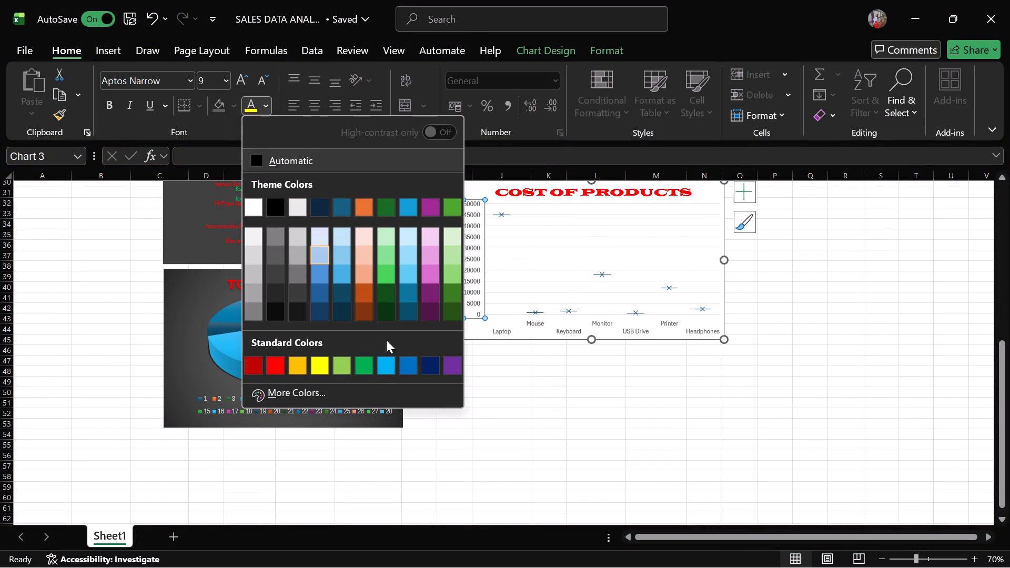
{"action": "left_click", "coordinate": [364, 367]}
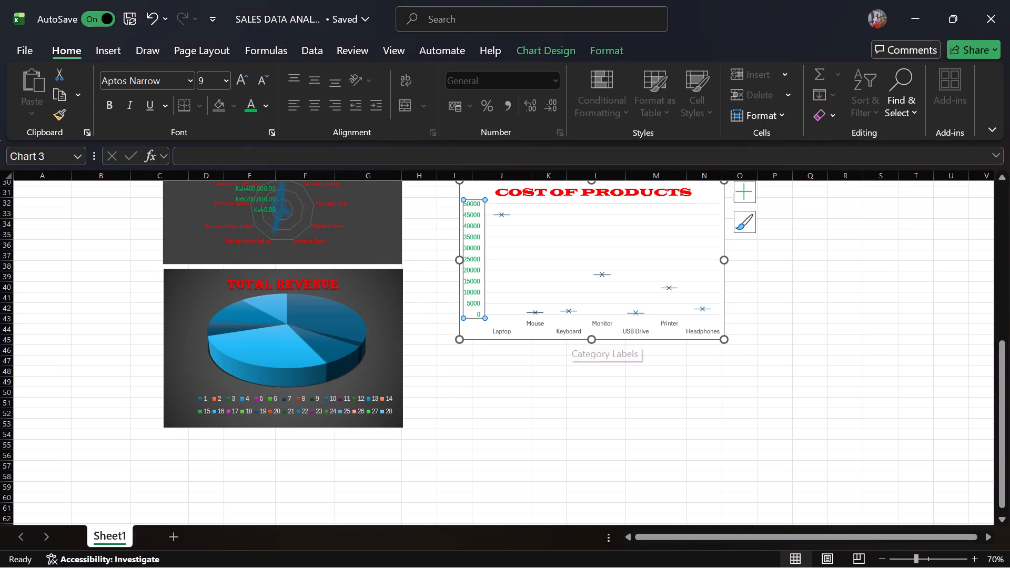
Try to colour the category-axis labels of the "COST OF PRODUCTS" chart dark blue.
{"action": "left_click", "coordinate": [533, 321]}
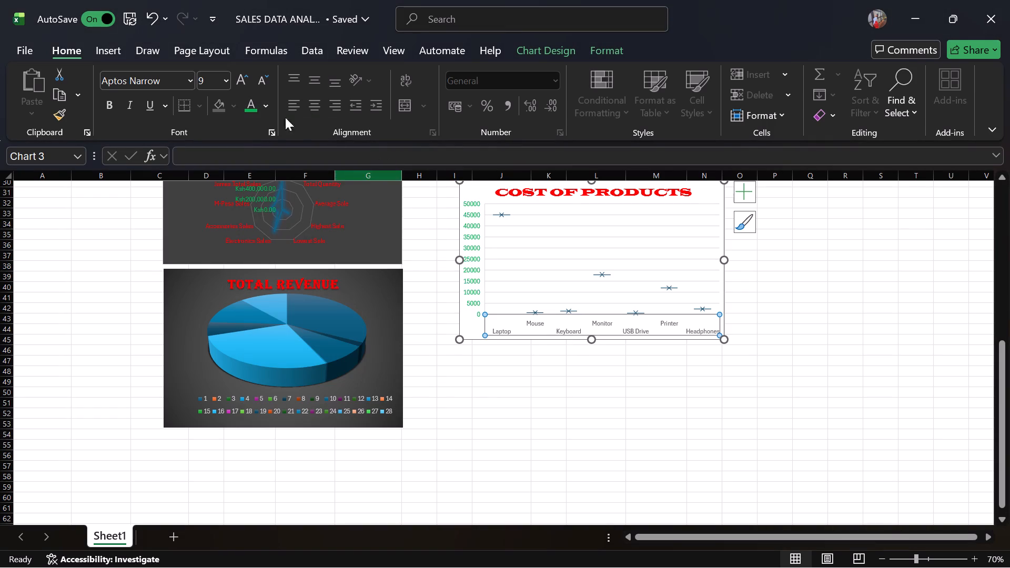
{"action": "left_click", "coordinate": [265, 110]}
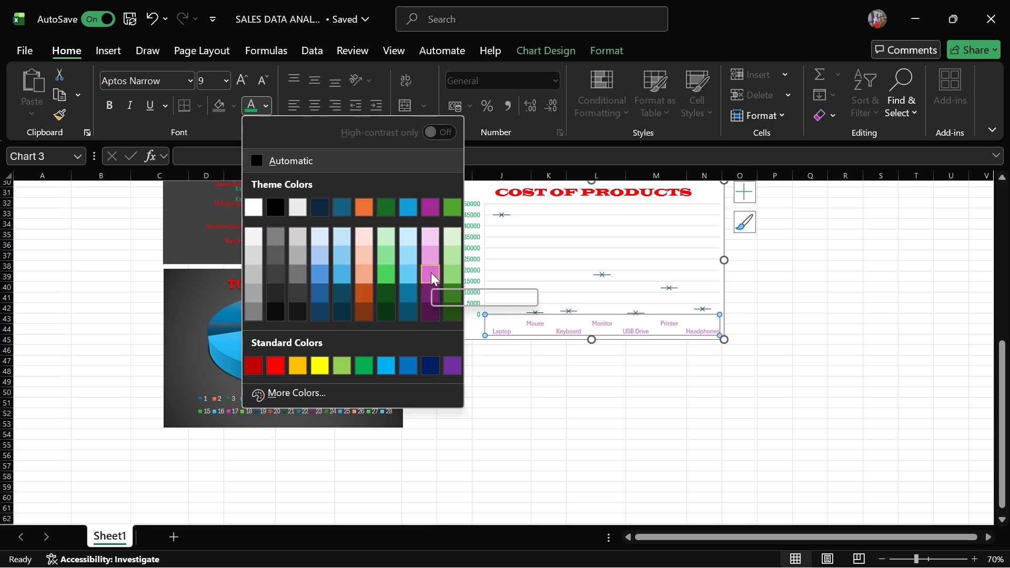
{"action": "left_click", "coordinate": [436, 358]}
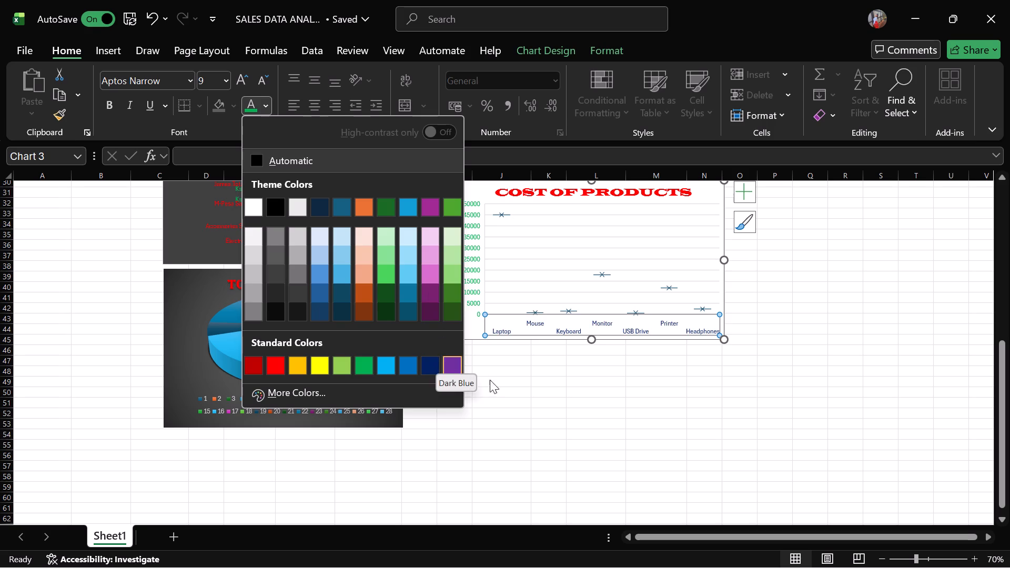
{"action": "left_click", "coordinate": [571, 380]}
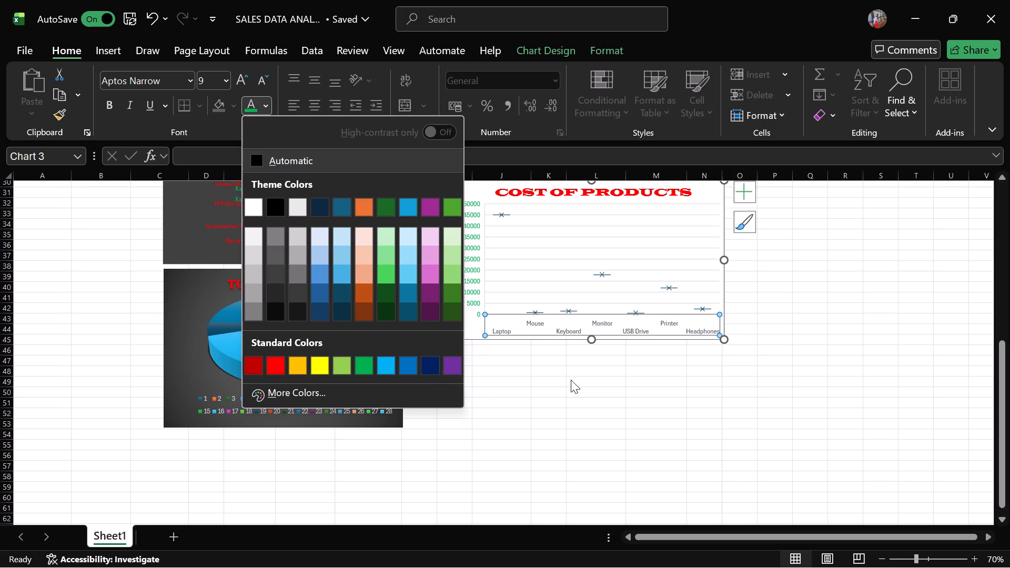
Fill the plot area of the "COST OF PRODUCTS" chart with a dark shade of Plum, Accent 5.
{"action": "left_click", "coordinate": [522, 246]}
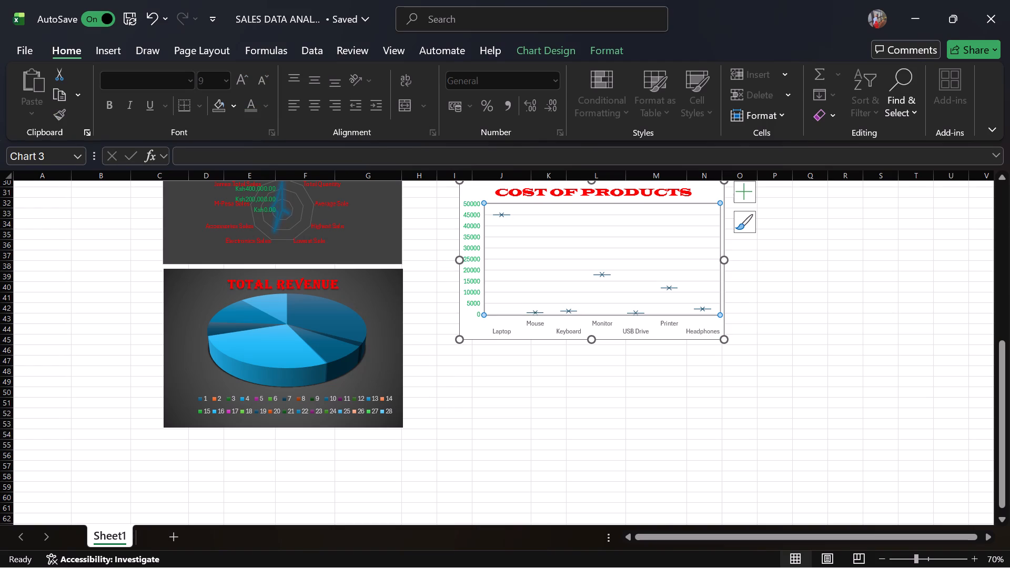
{"action": "left_click", "coordinate": [227, 103]}
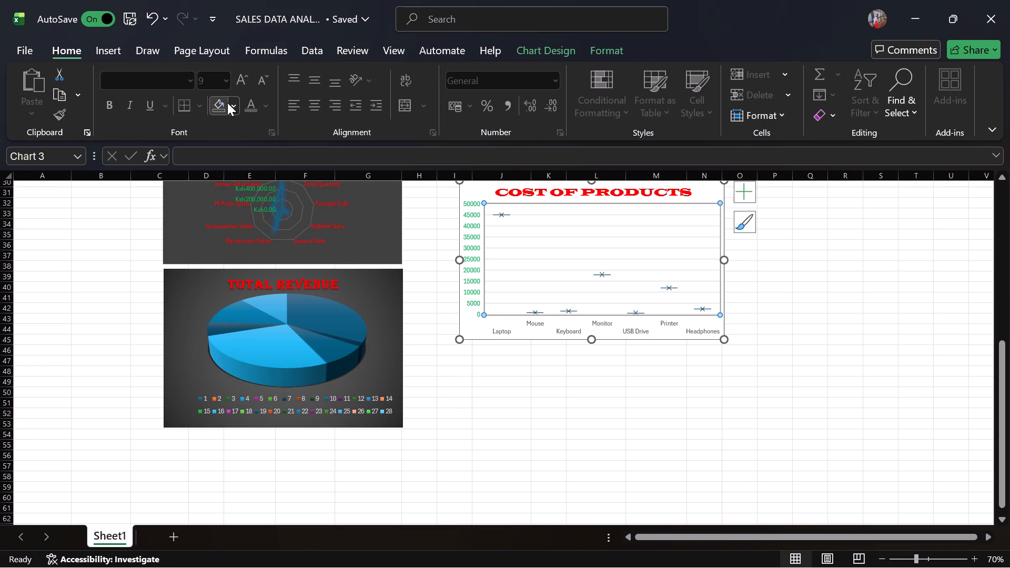
{"action": "left_click", "coordinate": [227, 103]}
{"action": "left_click", "coordinate": [234, 107]}
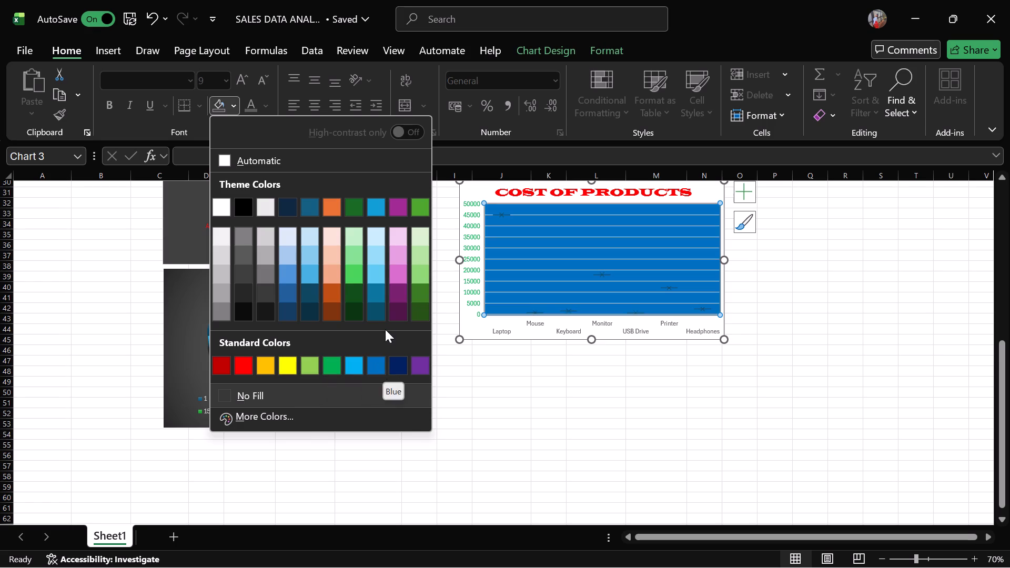
{"action": "left_click", "coordinate": [400, 296]}
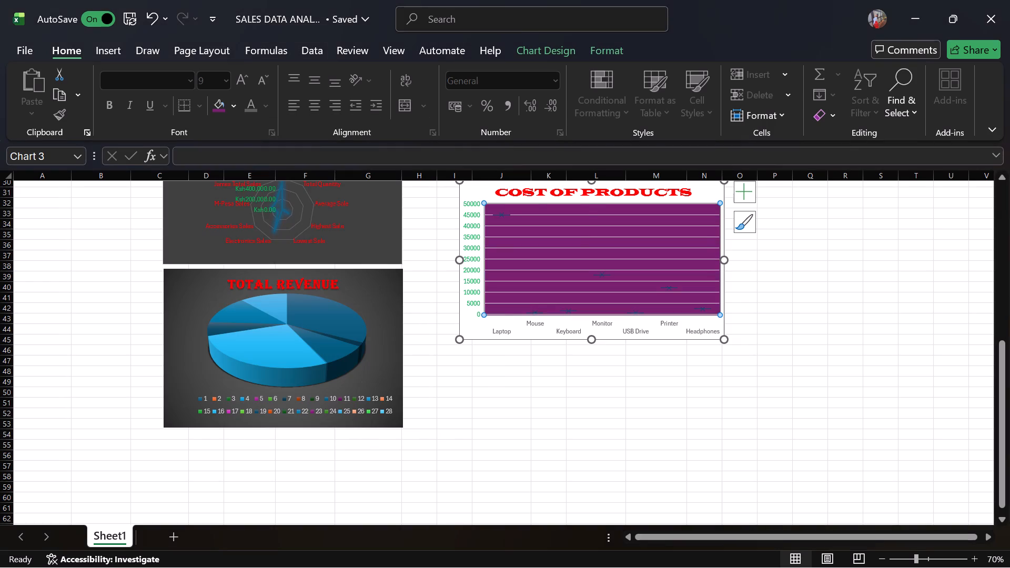
Underline the "COST OF PRODUCTS" chart title.
{"action": "left_click", "coordinate": [533, 192]}
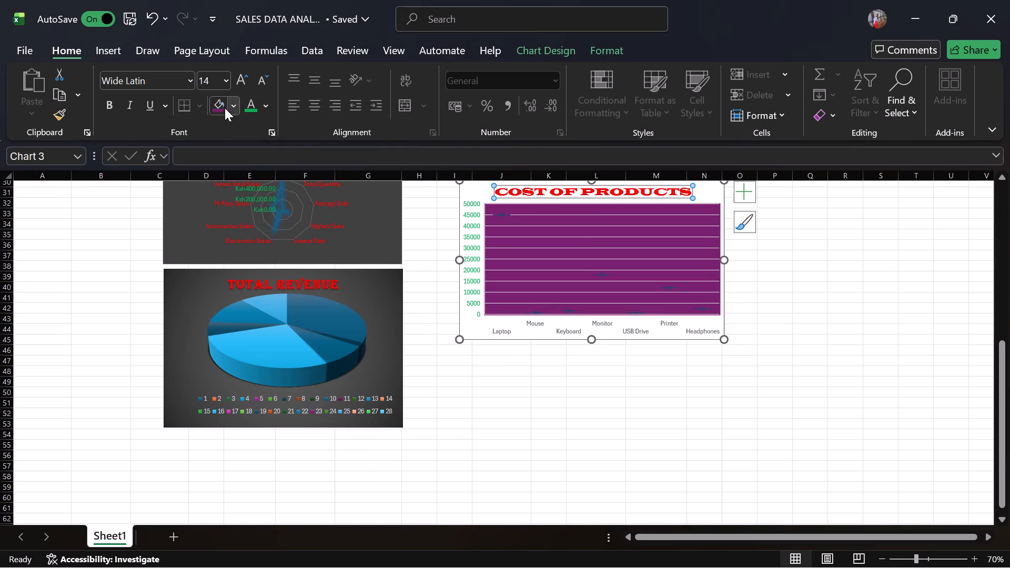
{"action": "left_click", "coordinate": [146, 111]}
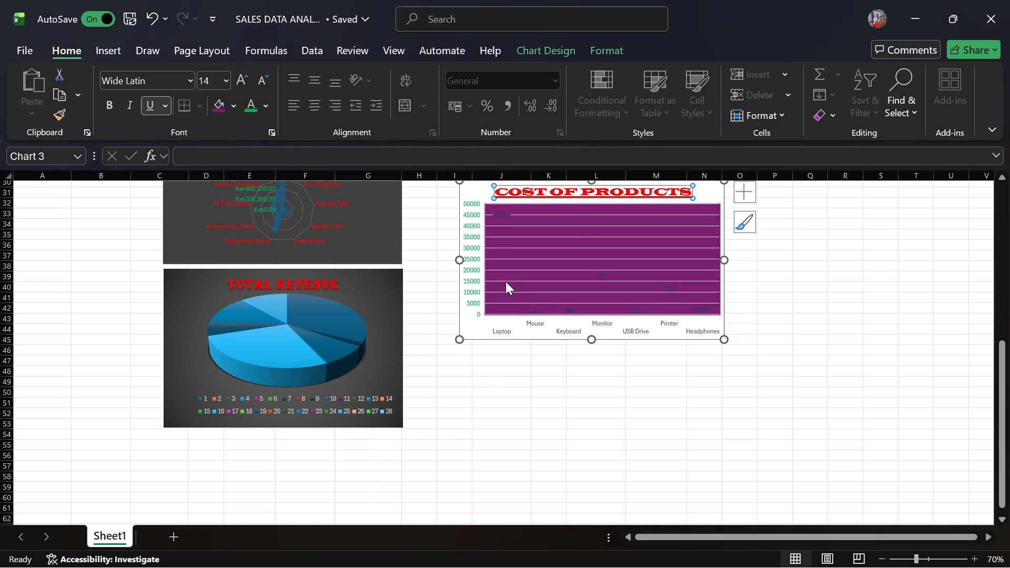
{"action": "left_click", "coordinate": [504, 280]}
Underline the title of the "TOTAL REVENUE" 3-D pie chart.
{"action": "left_click", "coordinate": [311, 282]}
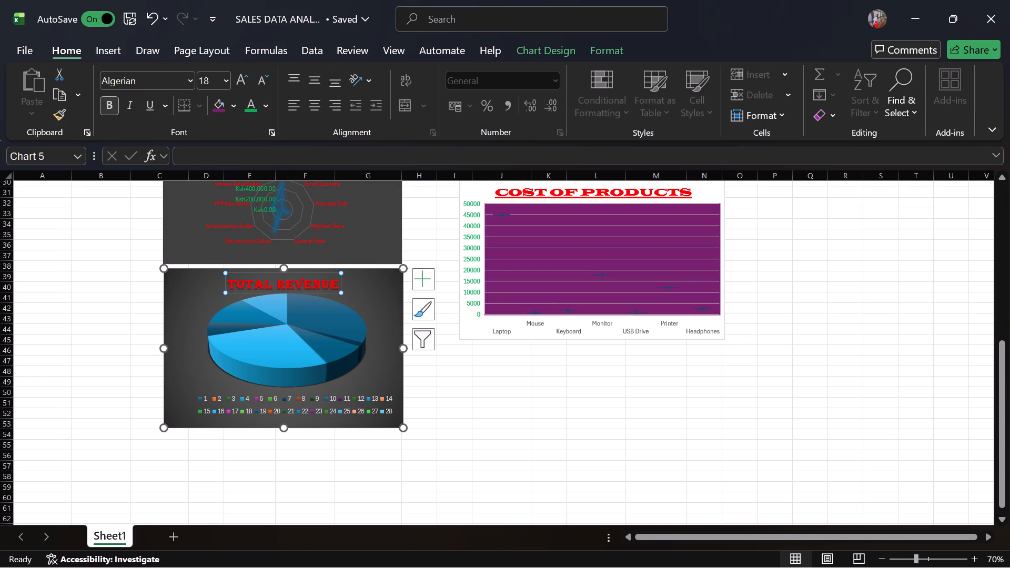
{"action": "left_click", "coordinate": [153, 109]}
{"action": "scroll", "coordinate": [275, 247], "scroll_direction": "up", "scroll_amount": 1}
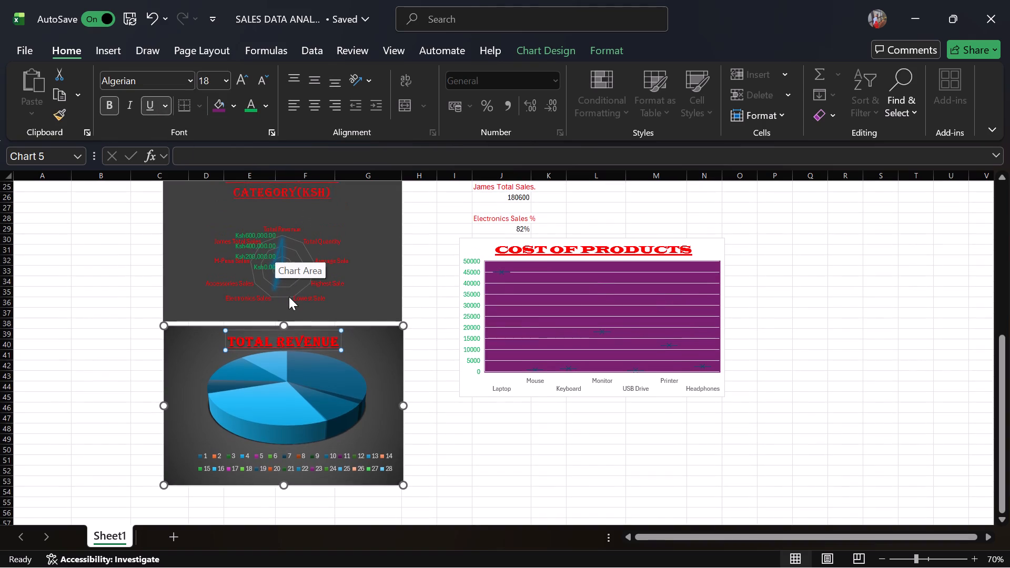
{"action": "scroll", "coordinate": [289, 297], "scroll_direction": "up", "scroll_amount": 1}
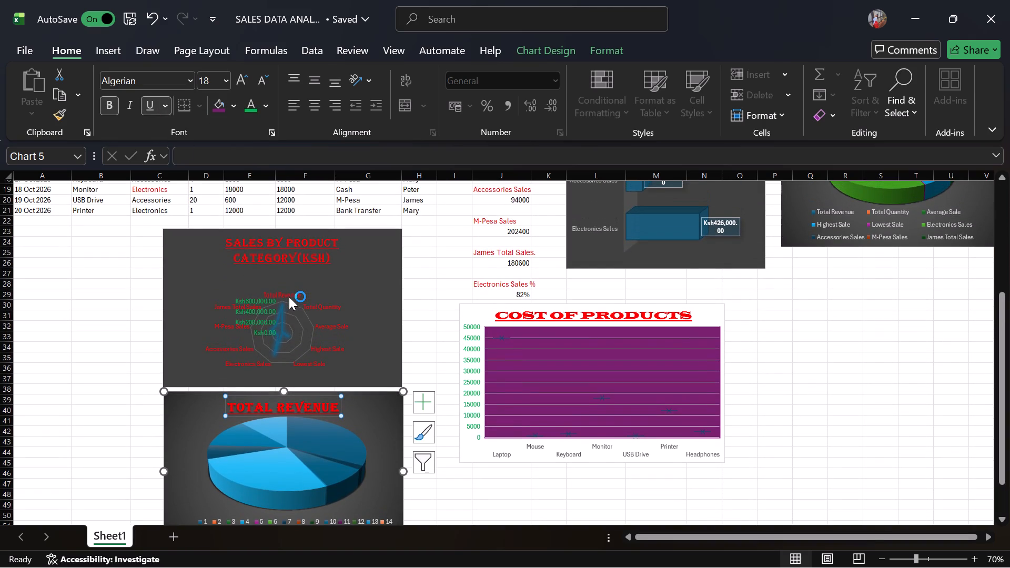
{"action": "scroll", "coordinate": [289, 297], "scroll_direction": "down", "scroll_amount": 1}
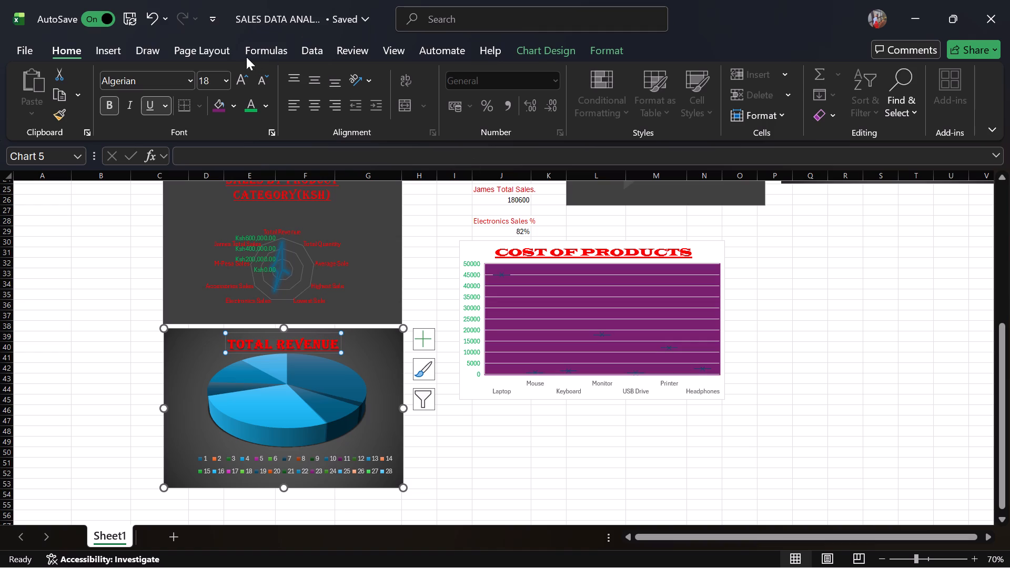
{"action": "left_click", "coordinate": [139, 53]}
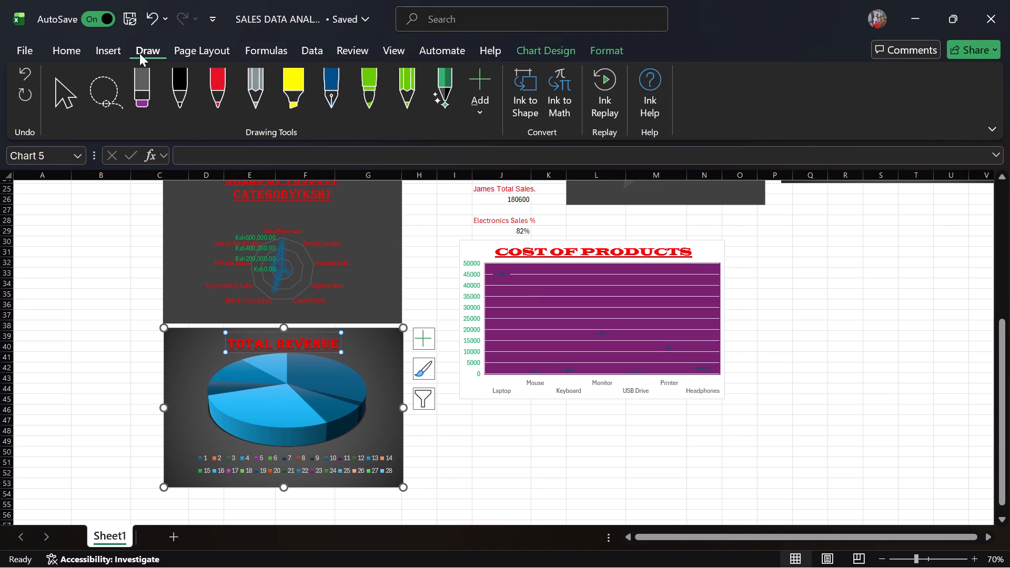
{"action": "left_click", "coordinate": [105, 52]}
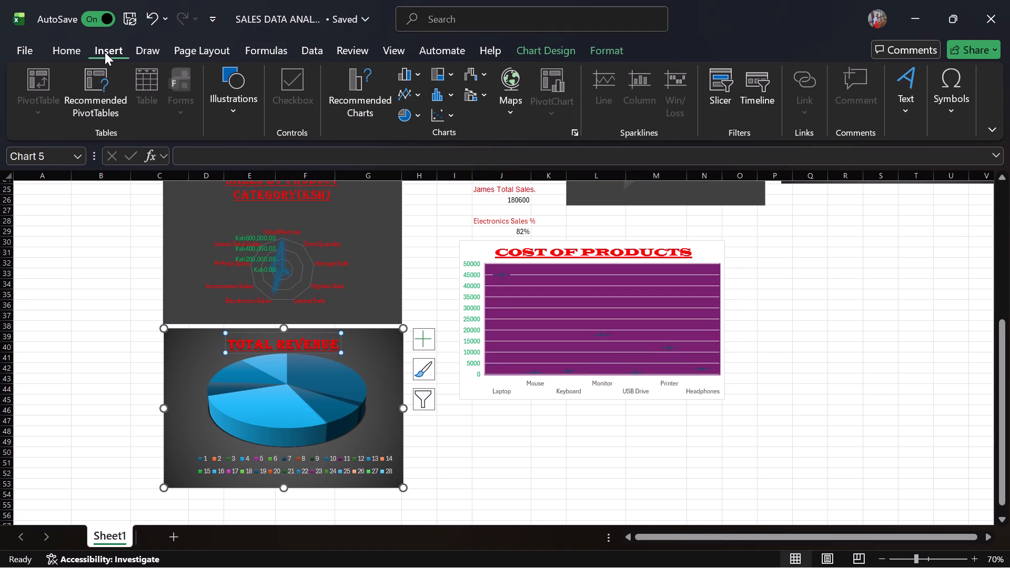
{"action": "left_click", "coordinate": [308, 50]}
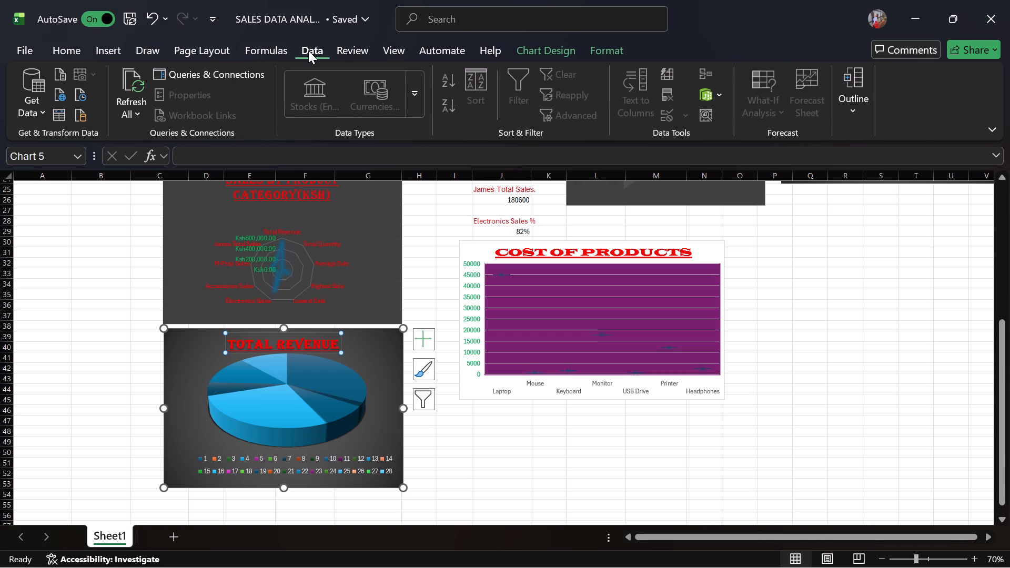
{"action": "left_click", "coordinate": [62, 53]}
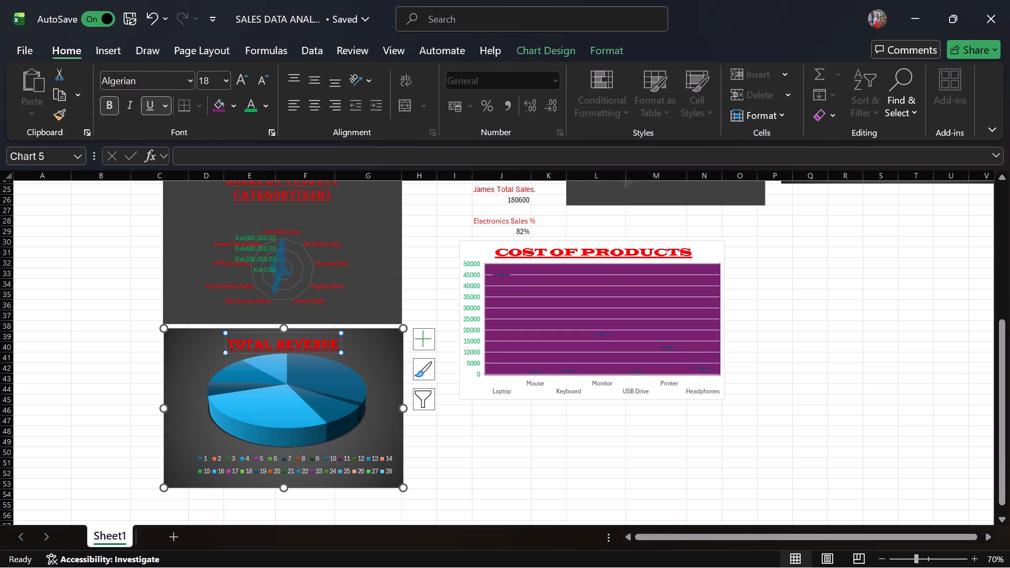
Set the font of the whole heading row 1 to Britannic Bold.
{"action": "scroll", "coordinate": [210, 344], "scroll_direction": "up", "scroll_amount": 2}
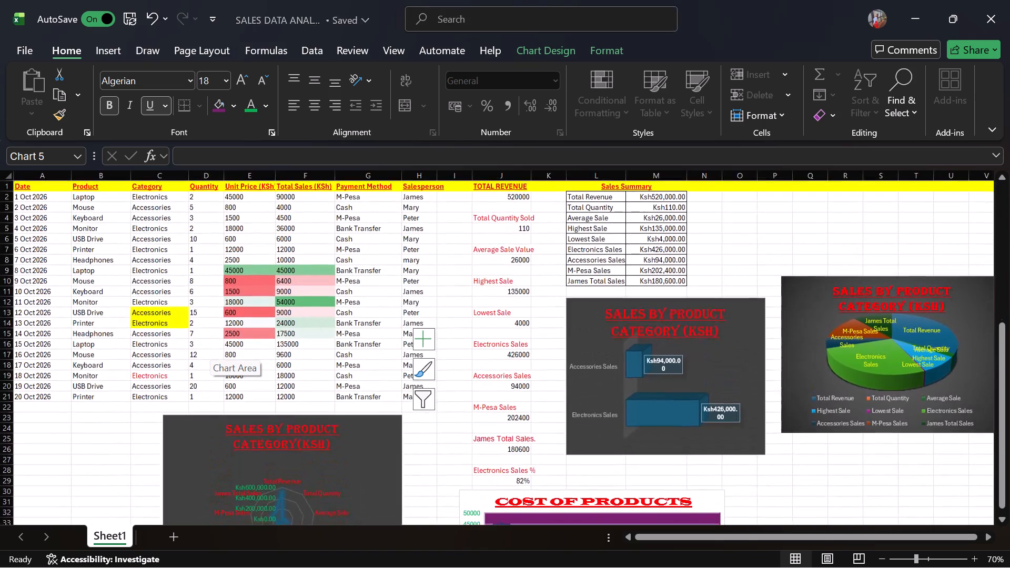
{"action": "scroll", "coordinate": [210, 344], "scroll_direction": "up", "scroll_amount": 1}
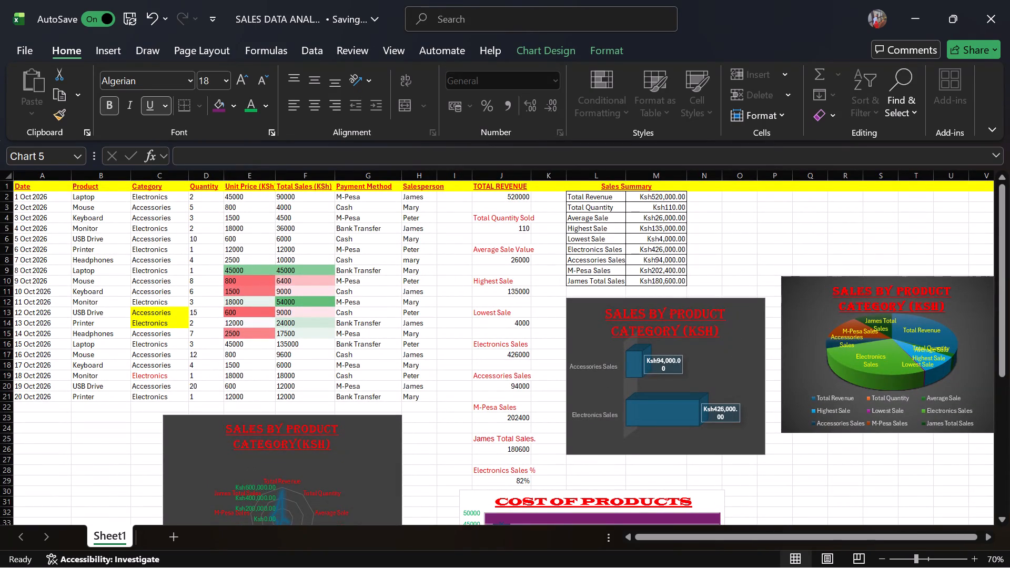
{"action": "left_click", "coordinate": [7, 184]}
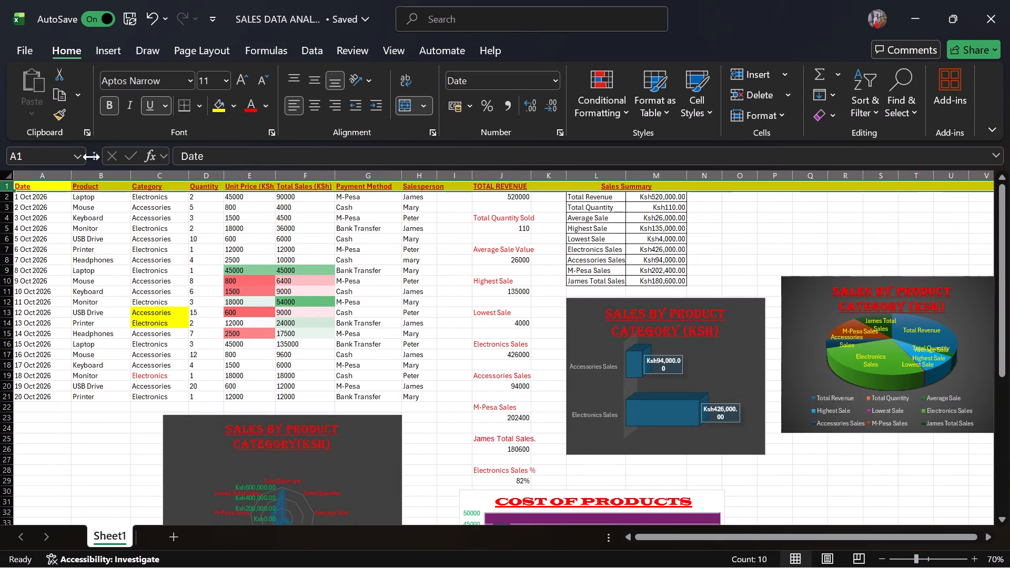
{"action": "left_click", "coordinate": [188, 77]}
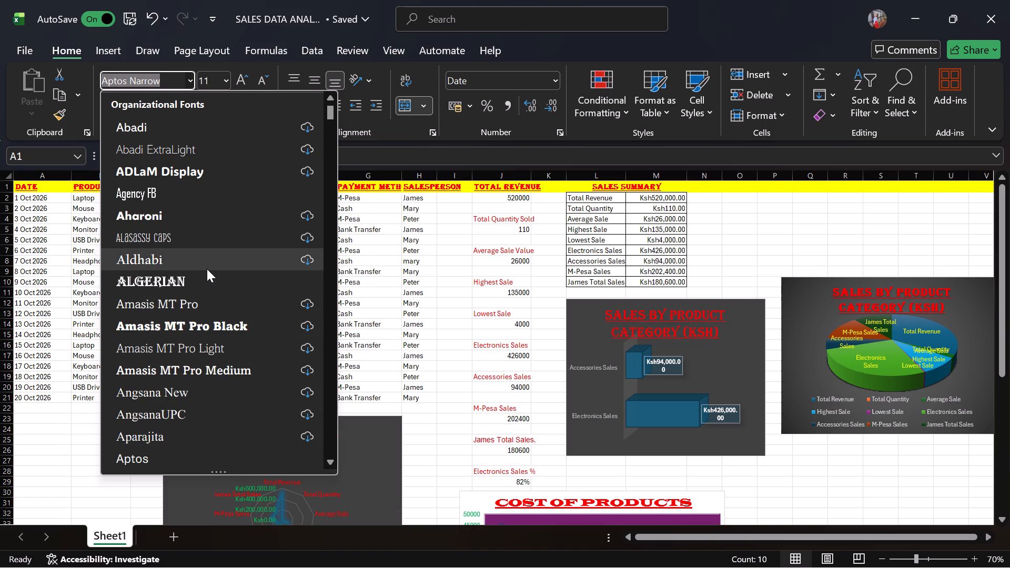
{"action": "scroll", "coordinate": [207, 269], "scroll_direction": "down", "scroll_amount": 2}
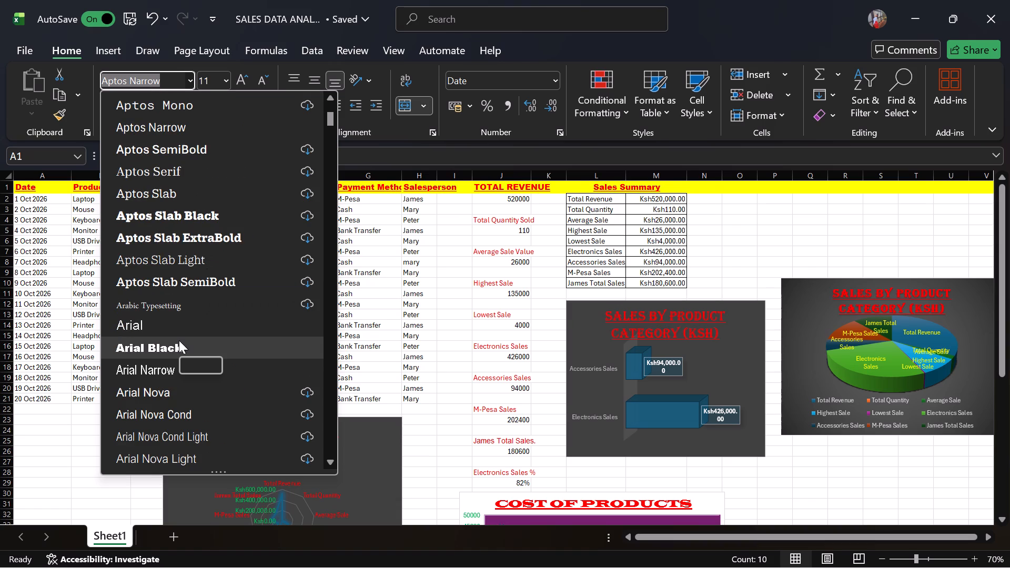
{"action": "scroll", "coordinate": [179, 340], "scroll_direction": "down", "scroll_amount": 2}
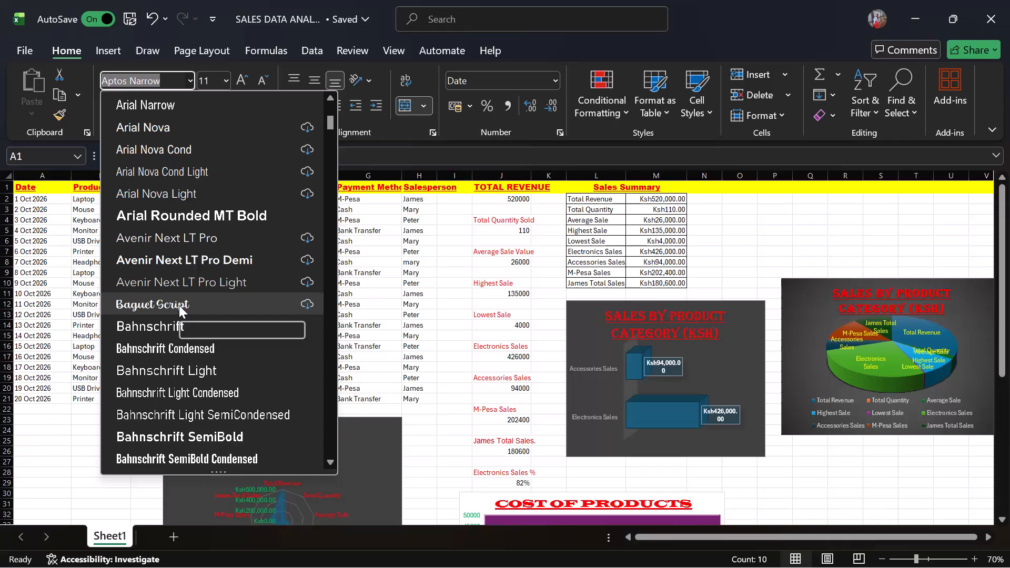
{"action": "scroll", "coordinate": [179, 305], "scroll_direction": "down", "scroll_amount": 2}
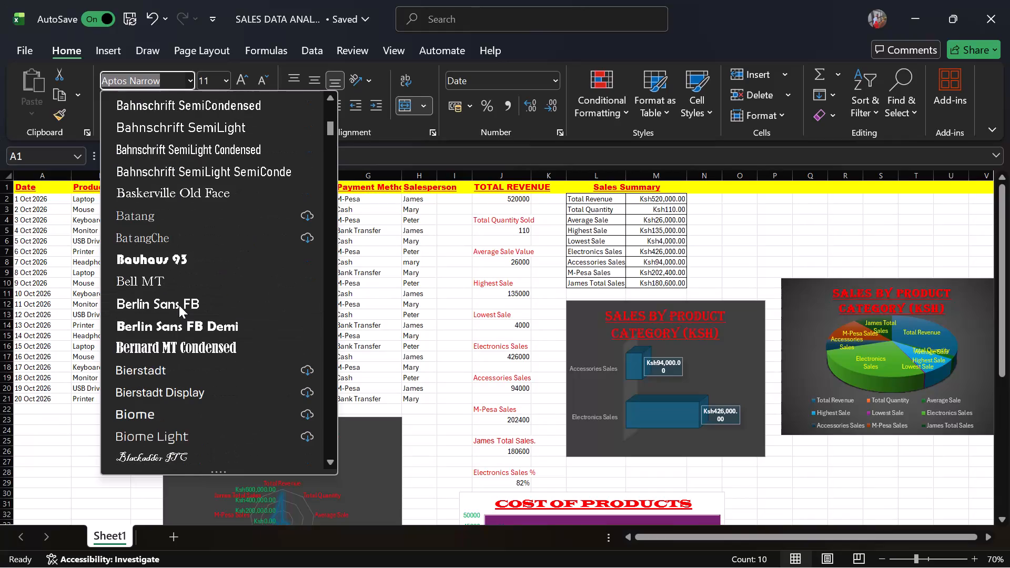
{"action": "scroll", "coordinate": [179, 305], "scroll_direction": "down", "scroll_amount": 1}
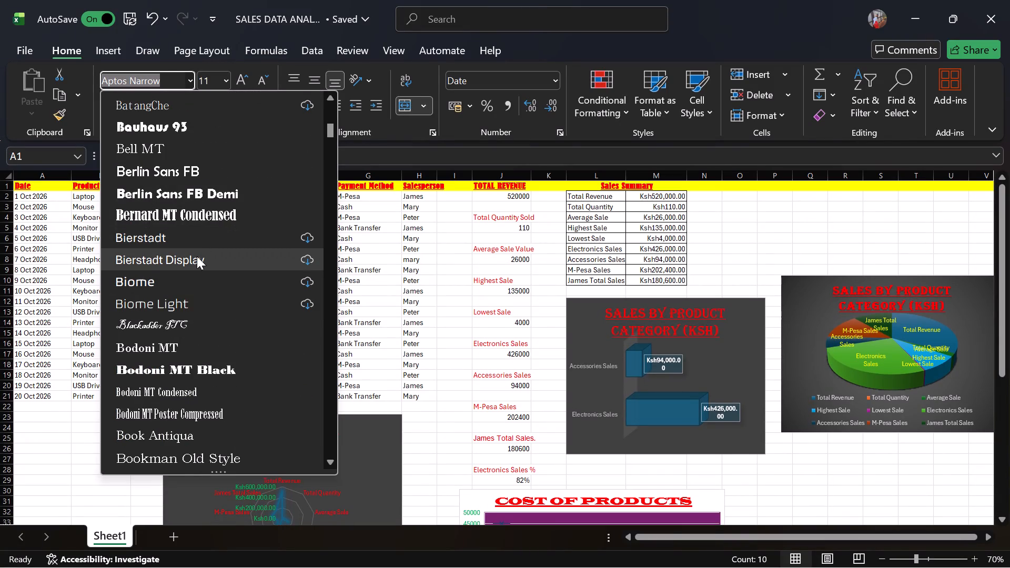
{"action": "scroll", "coordinate": [197, 256], "scroll_direction": "down", "scroll_amount": 1}
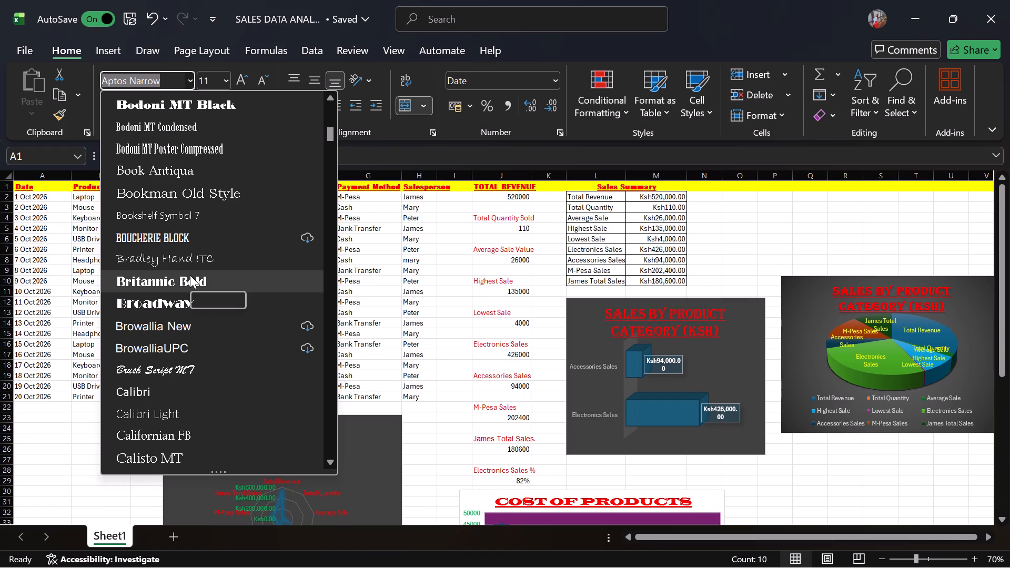
{"action": "left_click", "coordinate": [190, 276]}
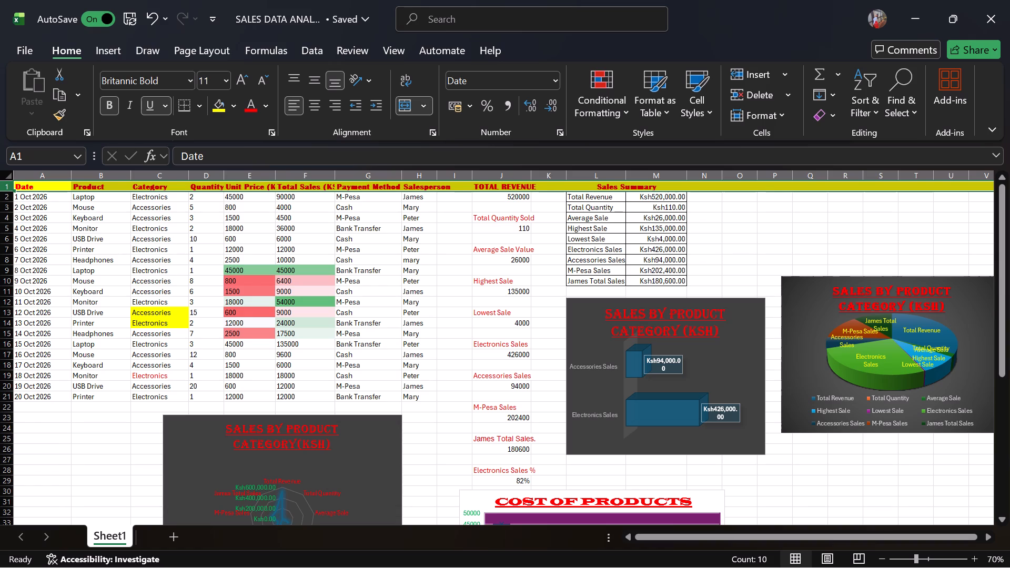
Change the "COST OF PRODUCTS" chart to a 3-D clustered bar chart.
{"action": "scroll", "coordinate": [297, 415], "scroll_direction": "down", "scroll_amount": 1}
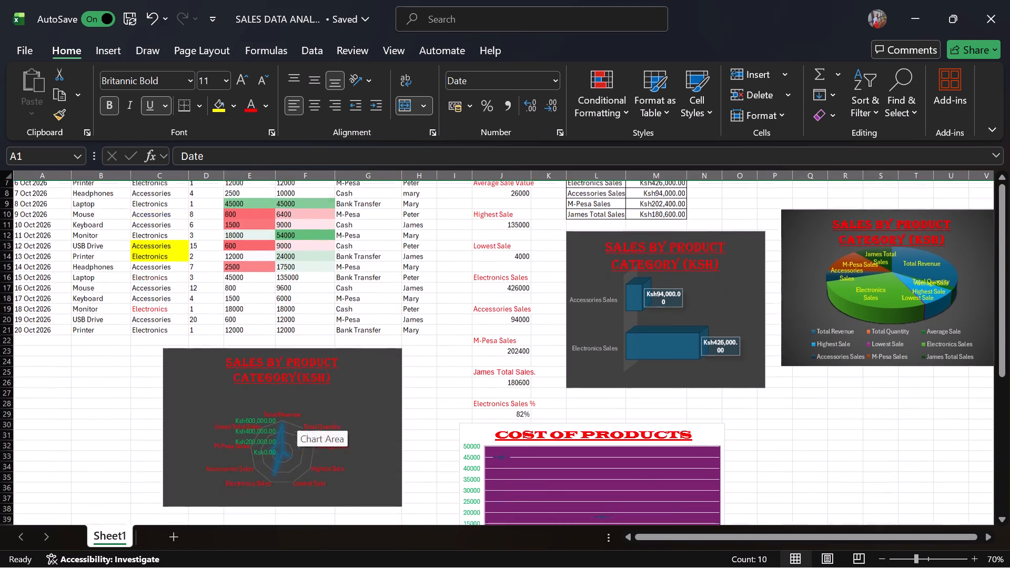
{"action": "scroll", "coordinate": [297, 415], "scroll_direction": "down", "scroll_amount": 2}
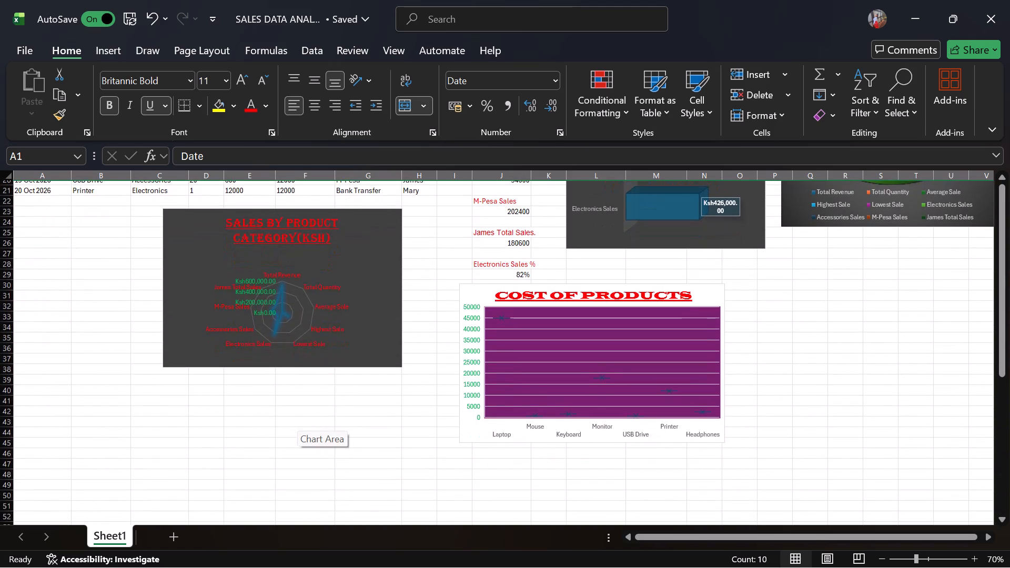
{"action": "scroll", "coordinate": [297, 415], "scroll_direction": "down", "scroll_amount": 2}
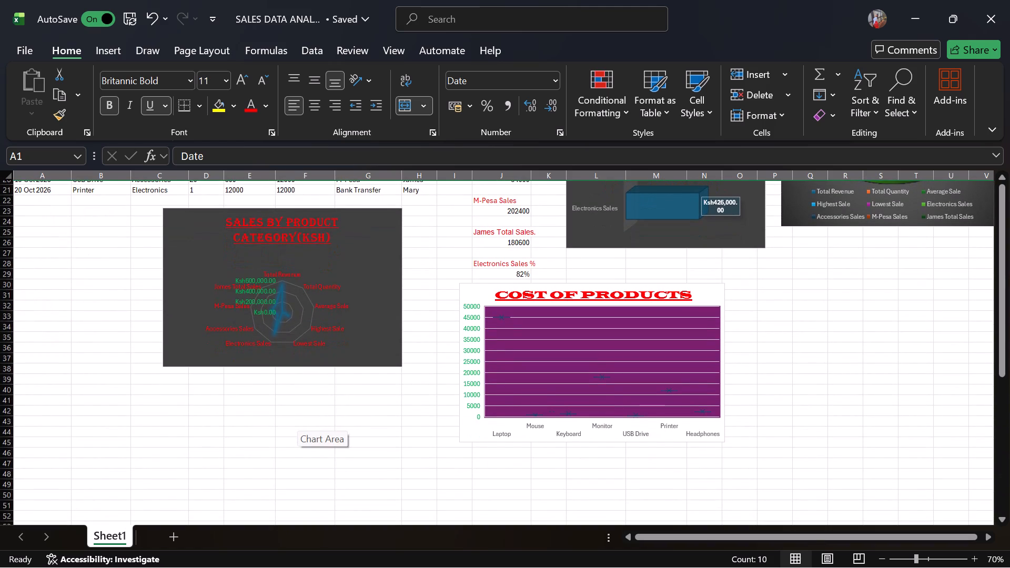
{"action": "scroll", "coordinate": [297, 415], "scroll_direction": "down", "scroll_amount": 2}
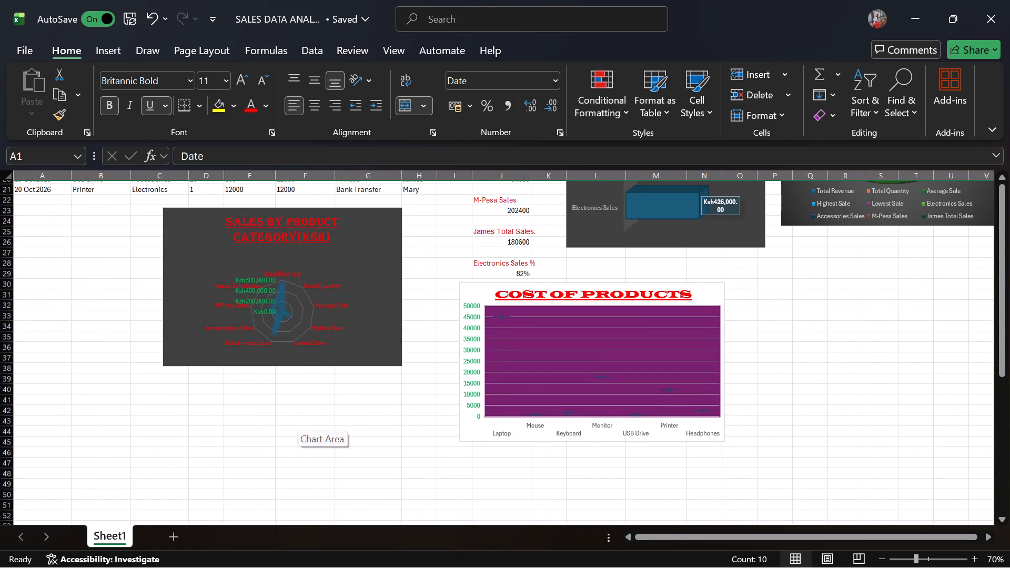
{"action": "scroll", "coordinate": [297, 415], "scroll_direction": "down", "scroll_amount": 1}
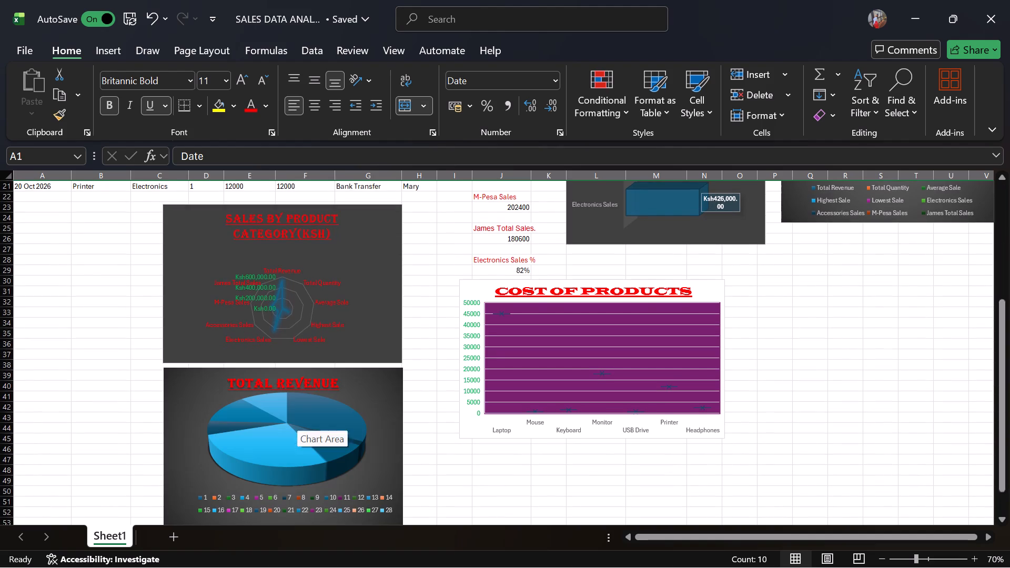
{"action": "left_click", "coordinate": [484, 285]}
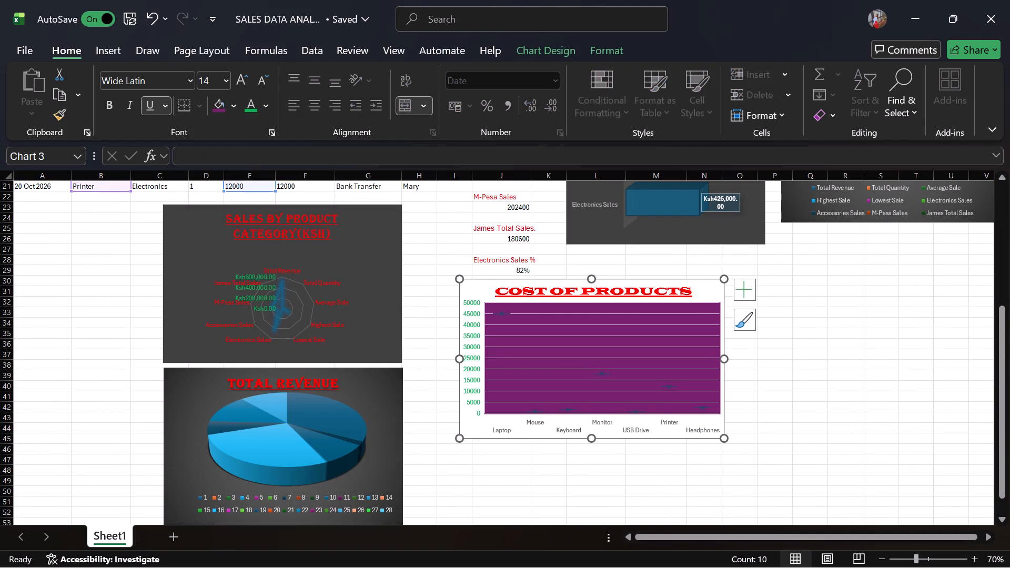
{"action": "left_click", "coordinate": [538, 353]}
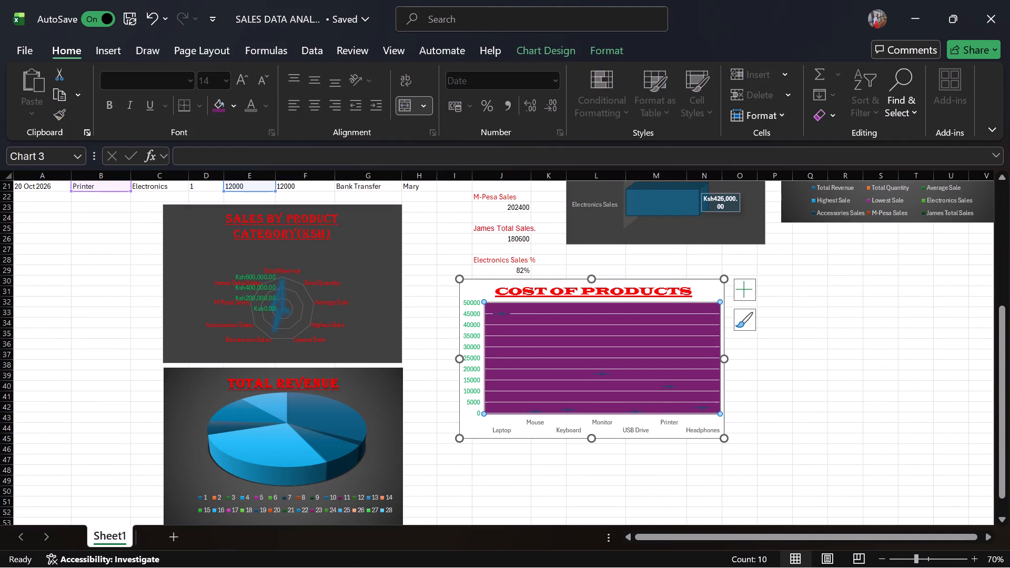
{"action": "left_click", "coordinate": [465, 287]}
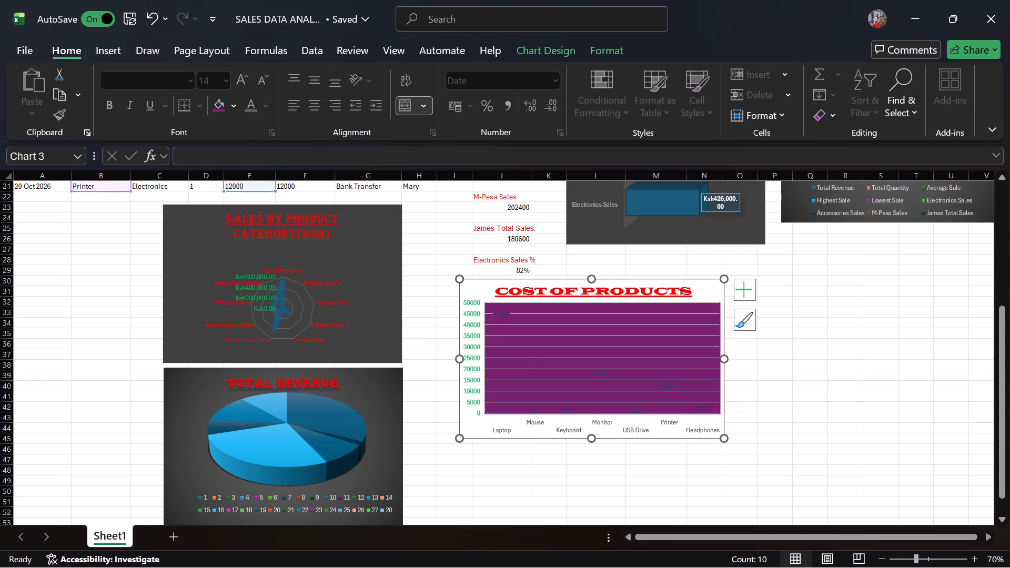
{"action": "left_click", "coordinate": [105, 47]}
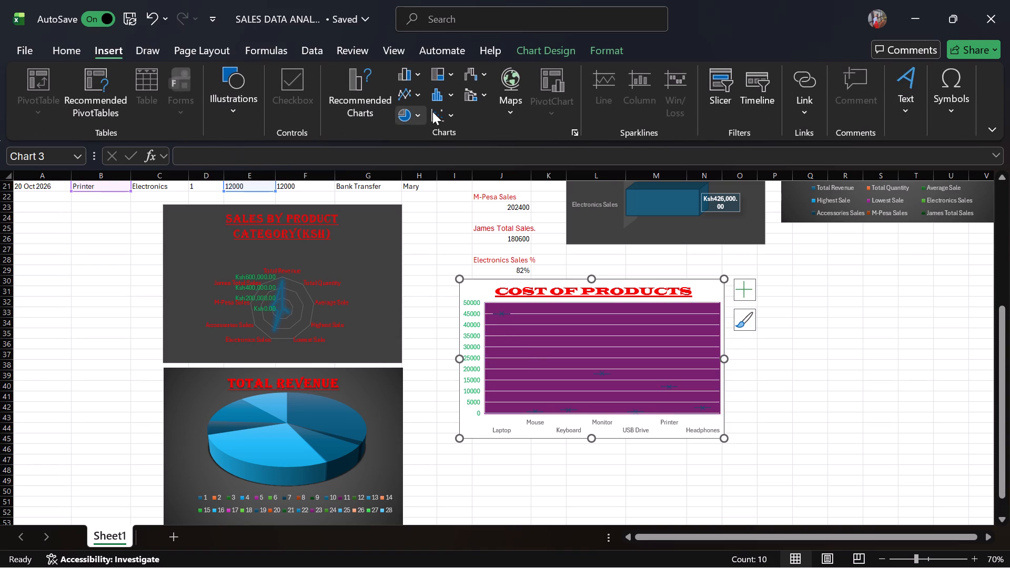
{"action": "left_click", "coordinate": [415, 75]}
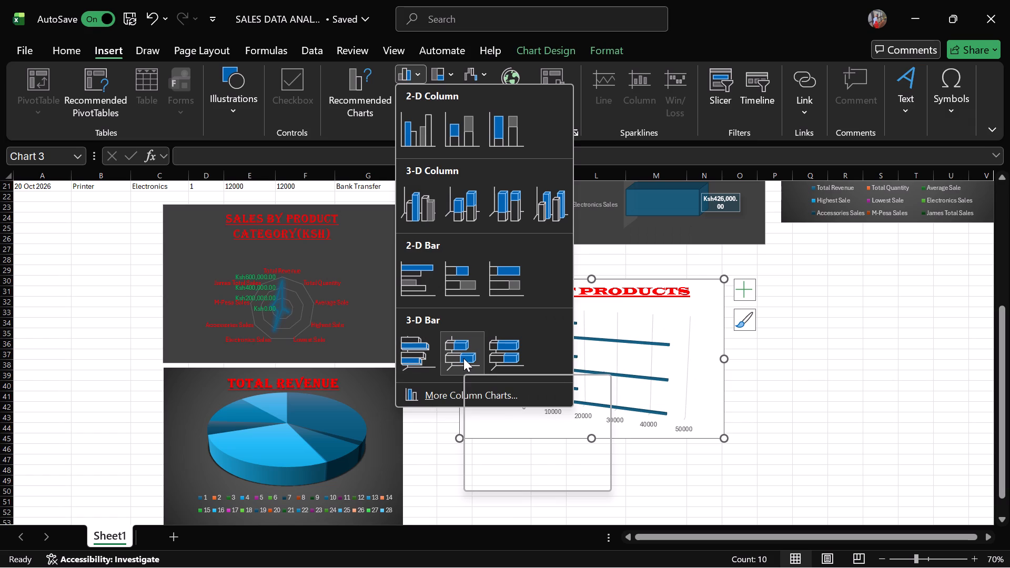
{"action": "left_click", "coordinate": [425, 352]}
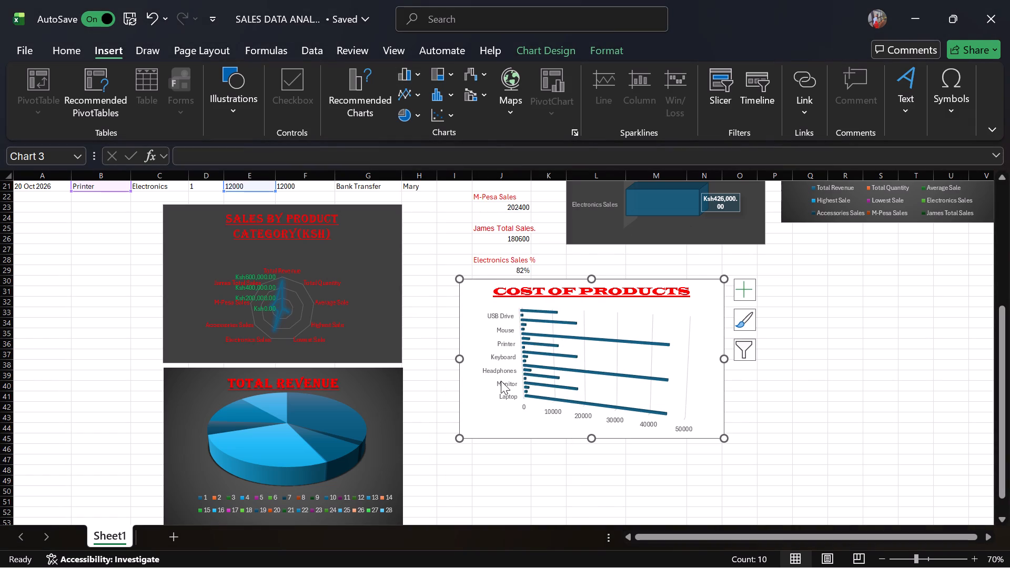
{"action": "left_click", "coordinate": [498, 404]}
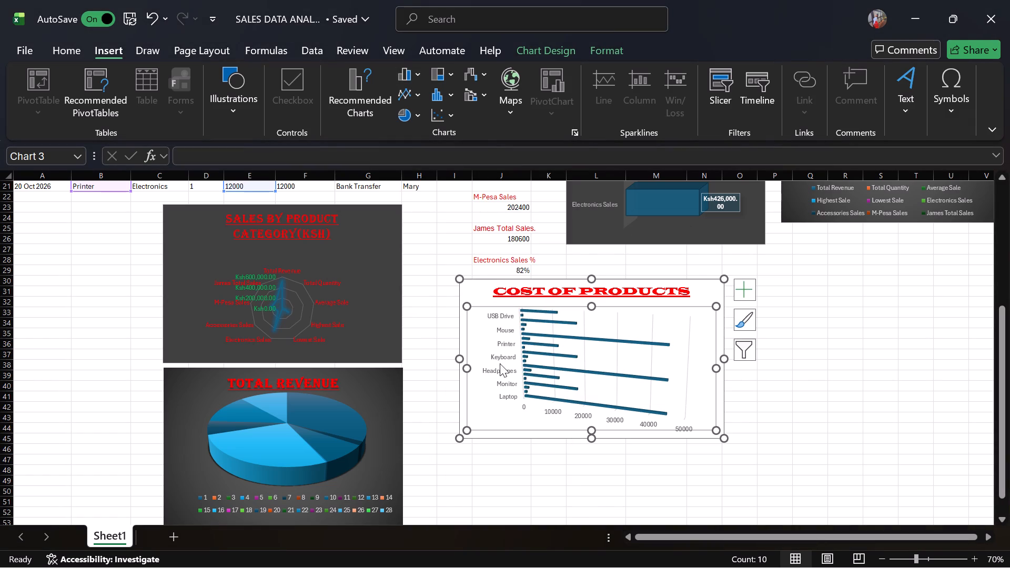
Change the "COST OF PRODUCTS" chart to a scatter chart with smooth lines and markers.
{"action": "left_click", "coordinate": [414, 102]}
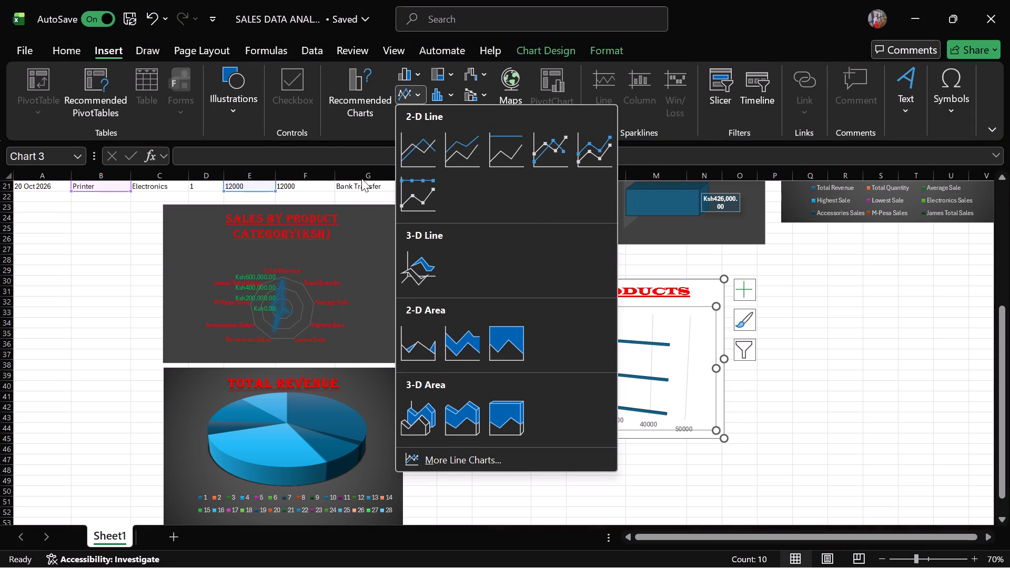
{"action": "left_click", "coordinate": [315, 287]}
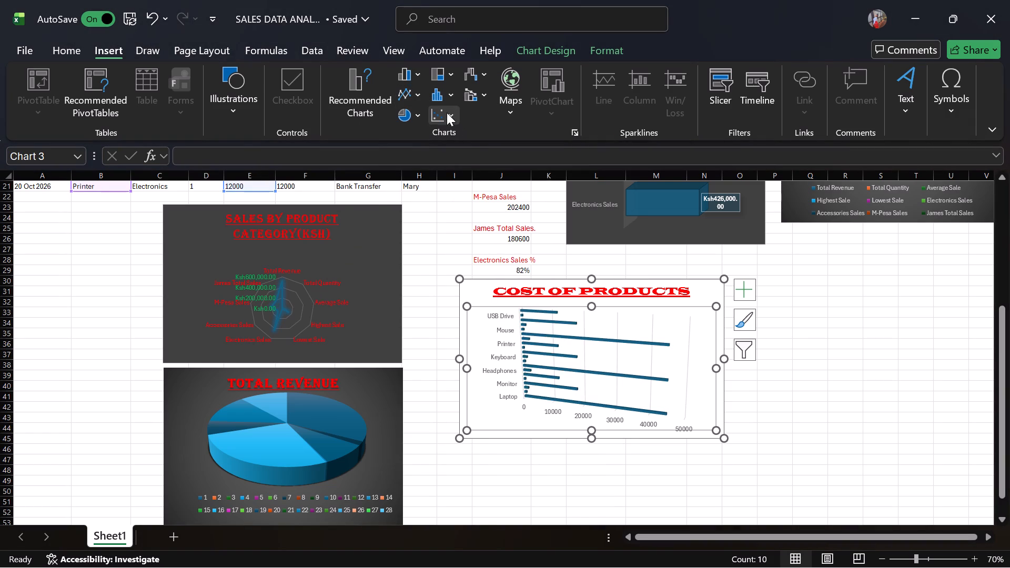
{"action": "left_click", "coordinate": [447, 113]}
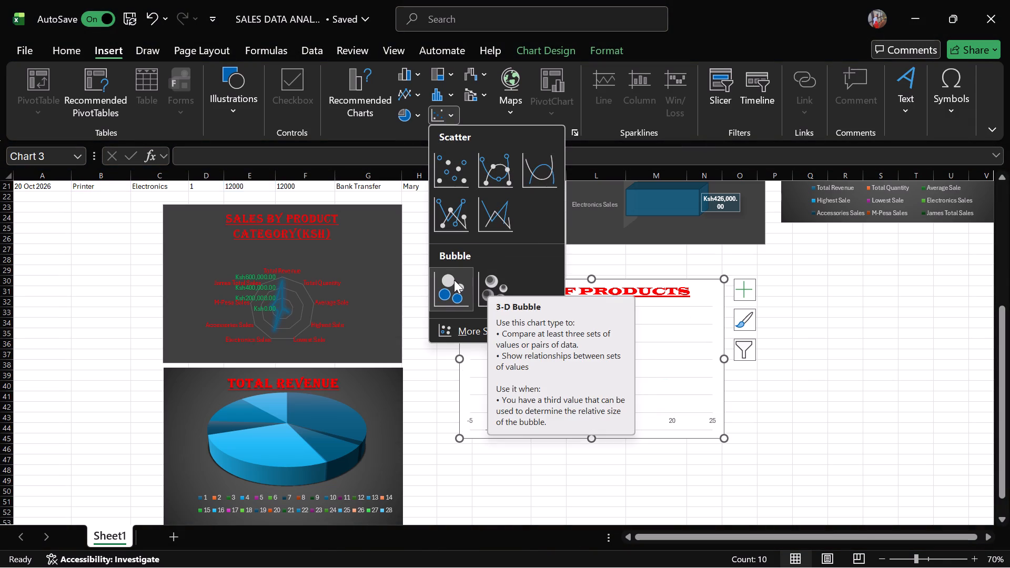
{"action": "left_click", "coordinate": [494, 167]}
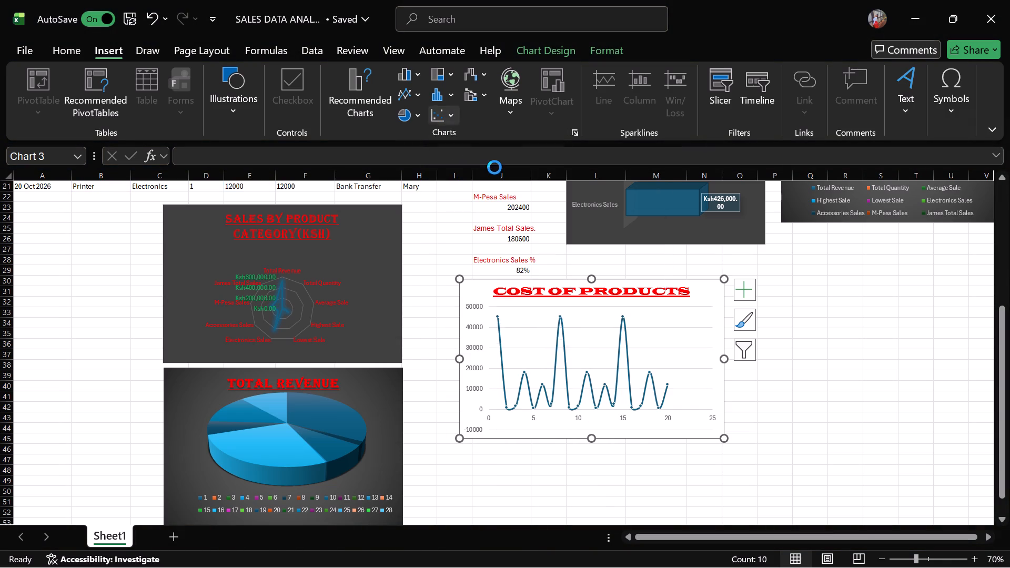
Fill the plot area of the "COST OF PRODUCTS" chart with the standard colour Green.
{"action": "left_click", "coordinate": [550, 375]}
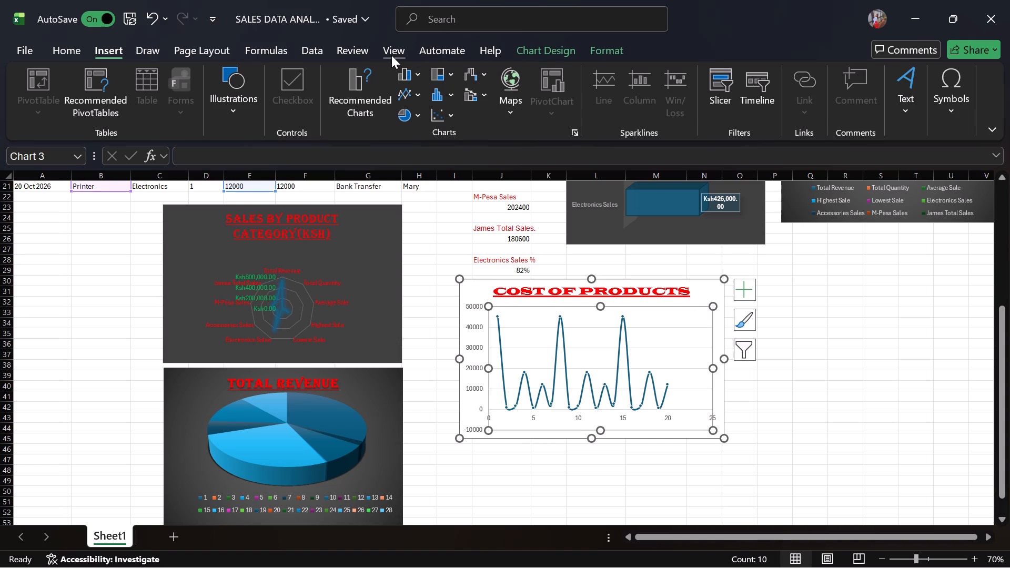
{"action": "left_click", "coordinate": [71, 43]}
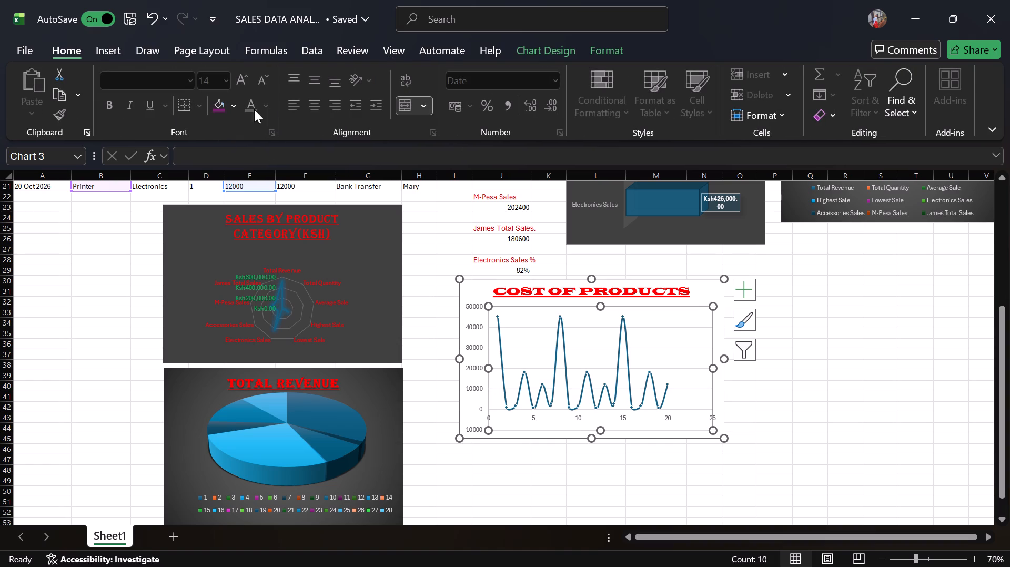
{"action": "left_click", "coordinate": [231, 109]}
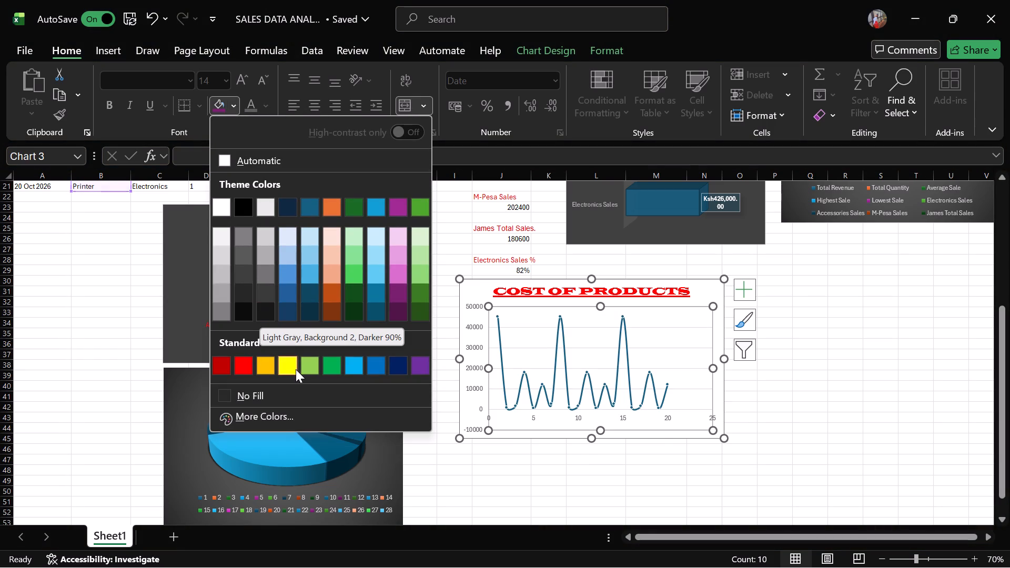
{"action": "left_click", "coordinate": [335, 361]}
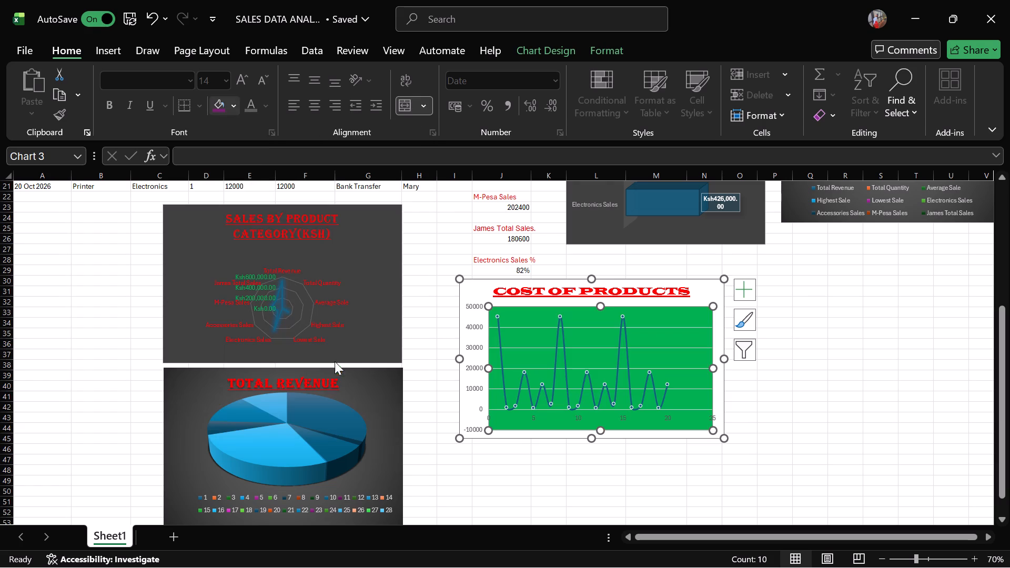
{"action": "left_click", "coordinate": [538, 380]}
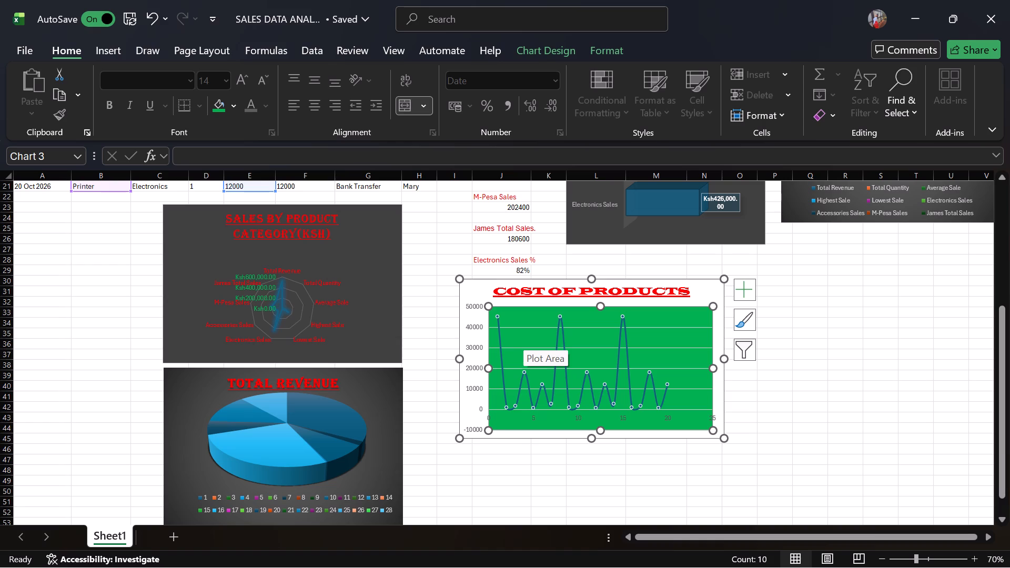
Set the font of the whole heading row 1 to Arial Black.
{"action": "scroll", "coordinate": [508, 283], "scroll_direction": "up", "scroll_amount": 1}
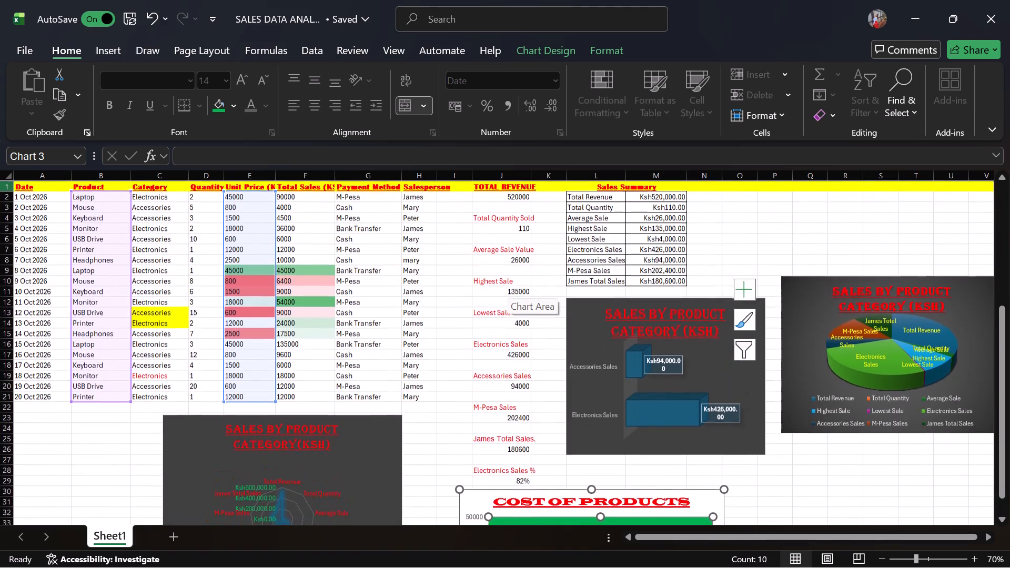
{"action": "scroll", "coordinate": [508, 283], "scroll_direction": "up", "scroll_amount": 1}
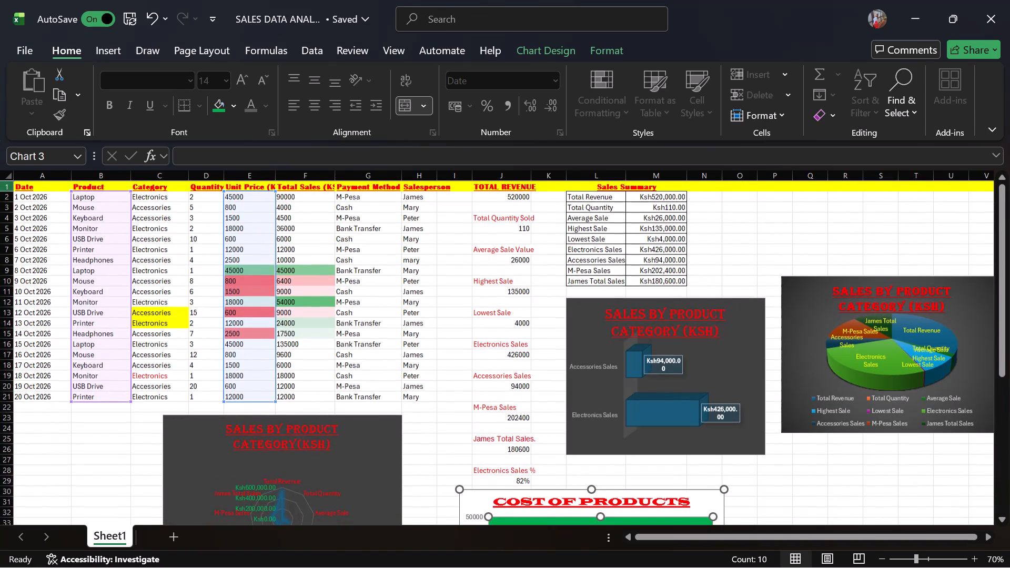
{"action": "left_click", "coordinate": [3, 188]}
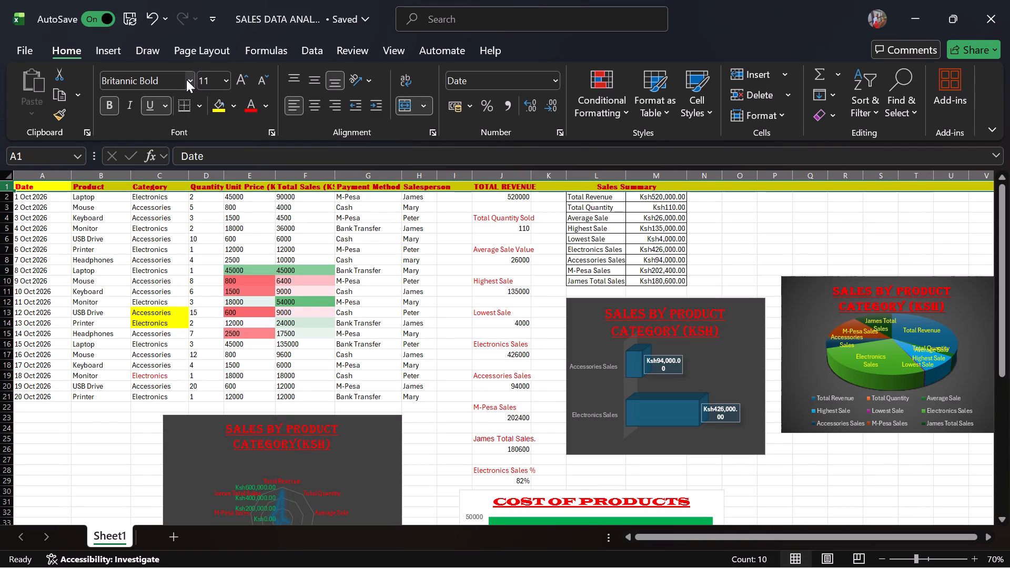
{"action": "left_click", "coordinate": [186, 79]}
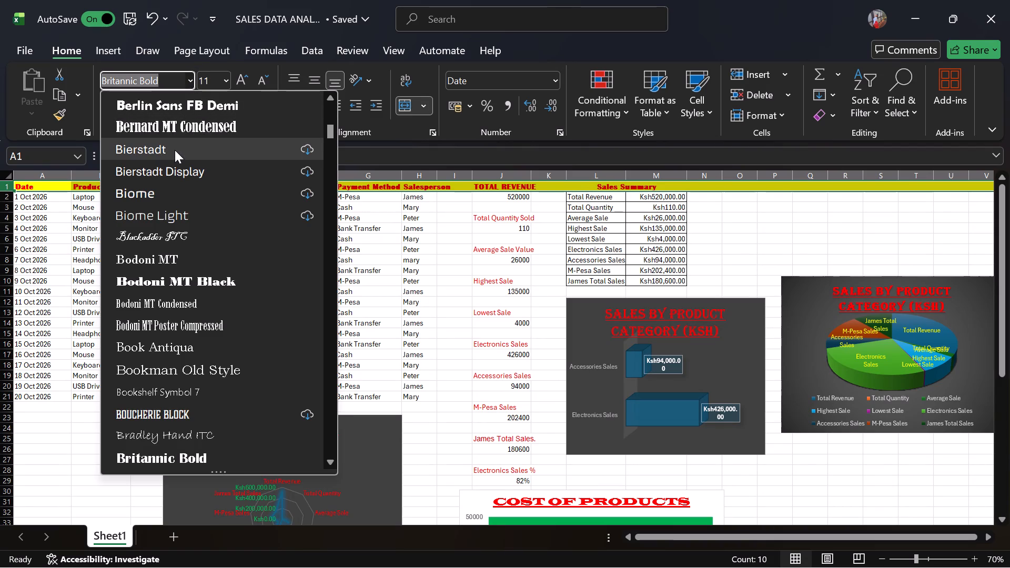
{"action": "scroll", "coordinate": [174, 155], "scroll_direction": "up", "scroll_amount": 3}
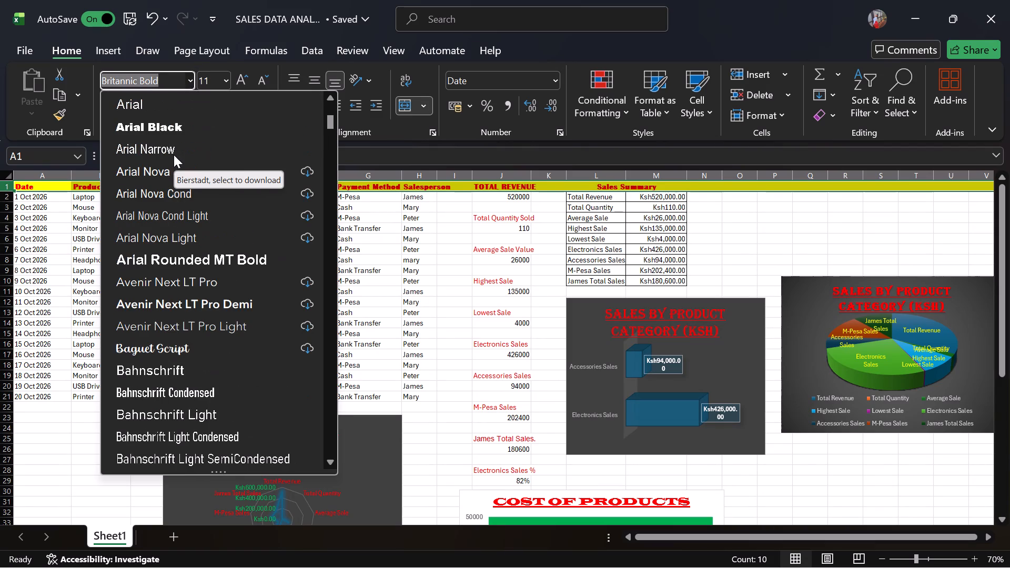
{"action": "scroll", "coordinate": [174, 155], "scroll_direction": "up", "scroll_amount": 1}
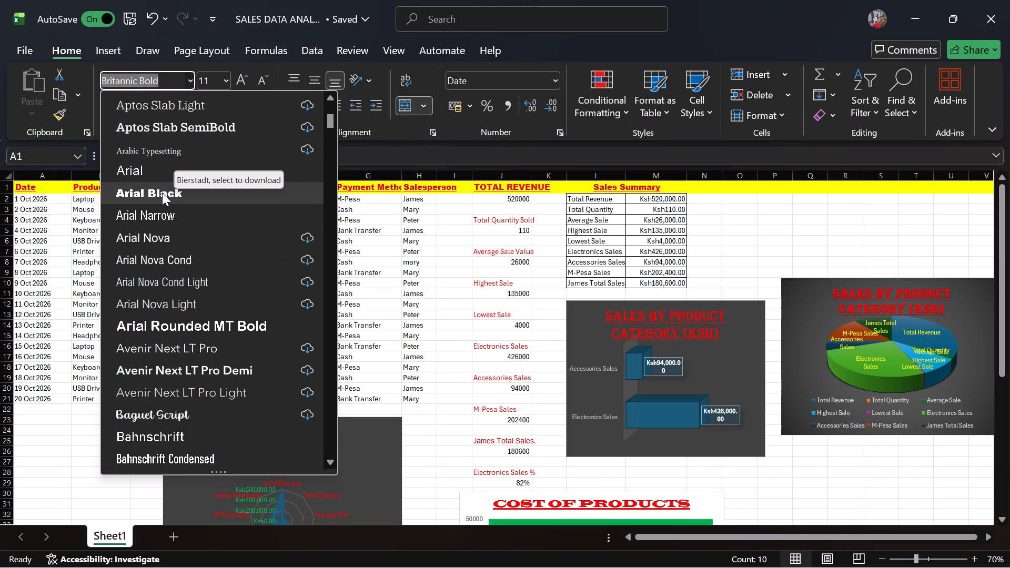
{"action": "left_click", "coordinate": [162, 192]}
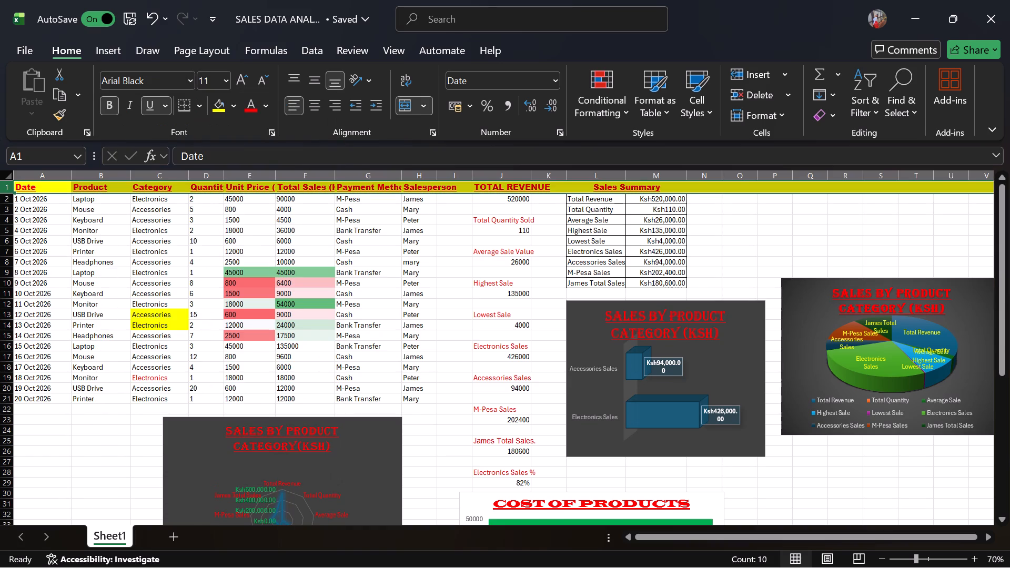
{"action": "left_click", "coordinate": [375, 230]}
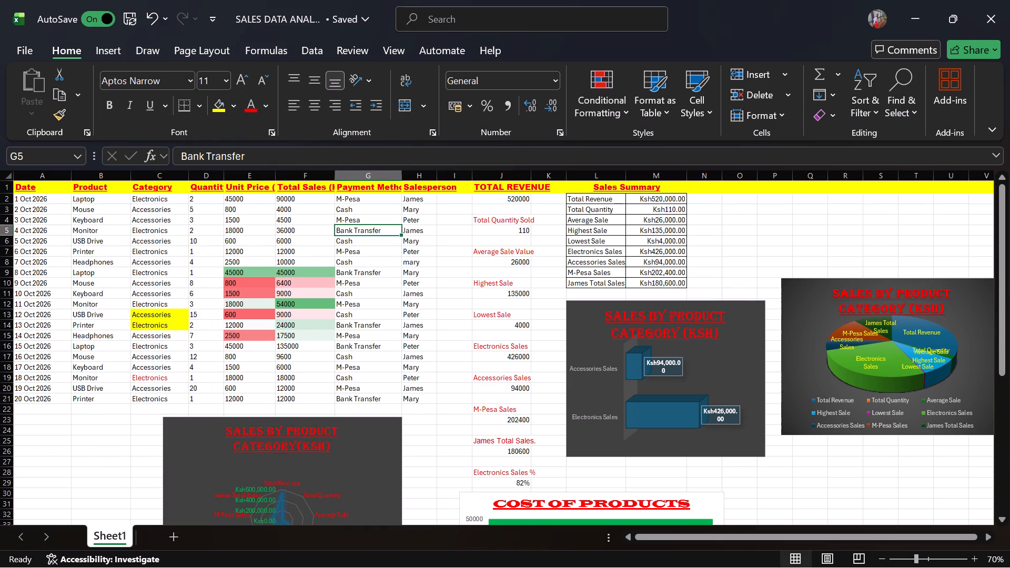
Widen columns D to G so the Quantity, Unit Price (KSh), Total Sales (KSh) and Payment Method headings fit.
{"action": "left_click_drag", "start_coordinate": [224, 175], "coordinate": [230, 176]}
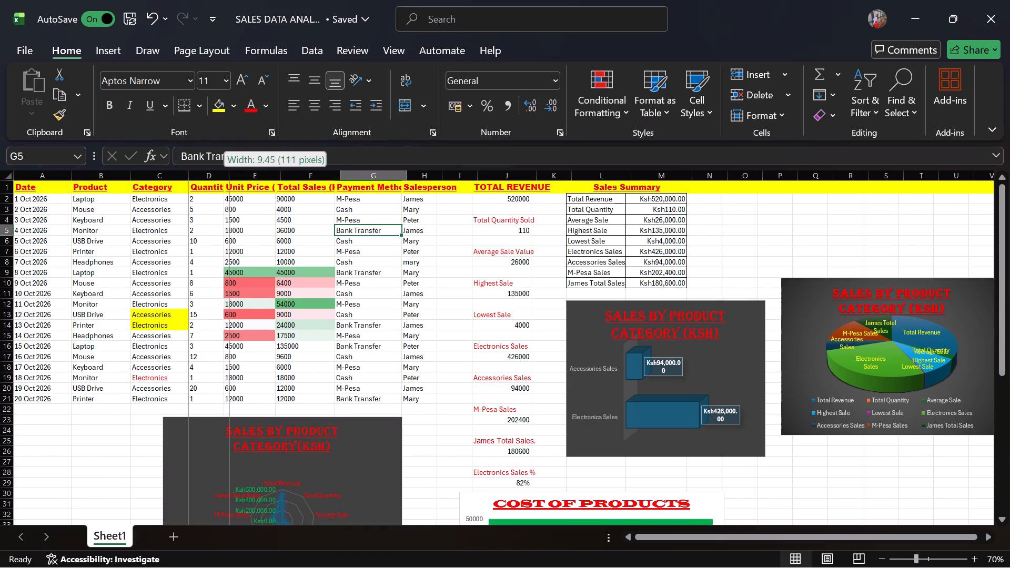
{"action": "left_click_drag", "start_coordinate": [230, 176], "coordinate": [231, 177]}
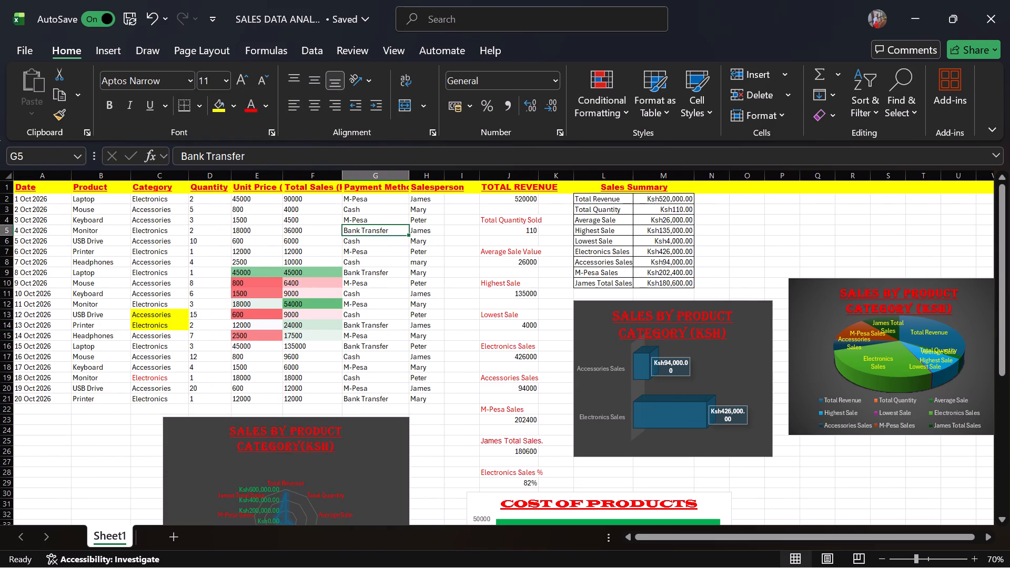
{"action": "left_click_drag", "start_coordinate": [281, 178], "coordinate": [288, 179]}
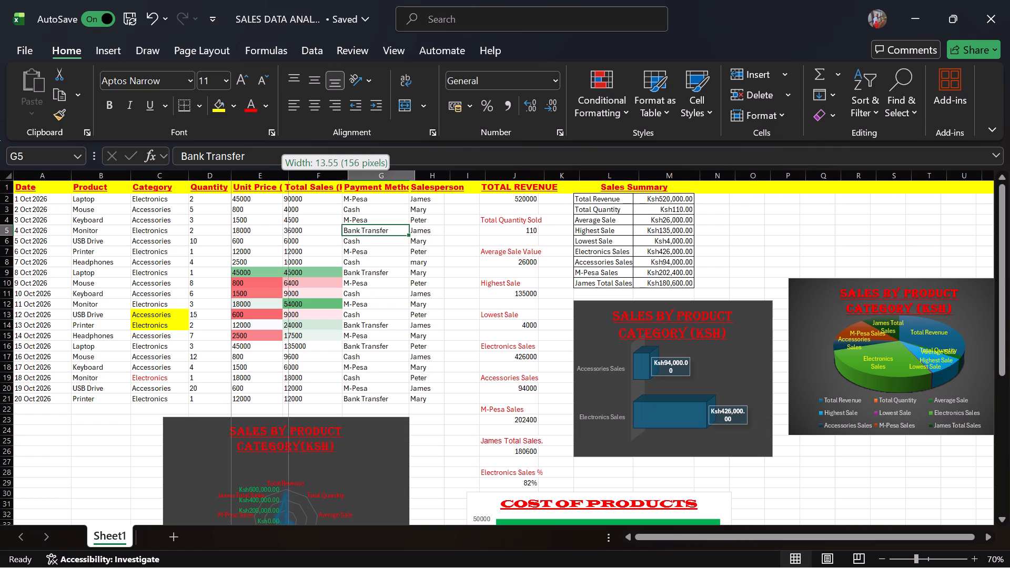
{"action": "left_click_drag", "start_coordinate": [288, 179], "coordinate": [299, 179]}
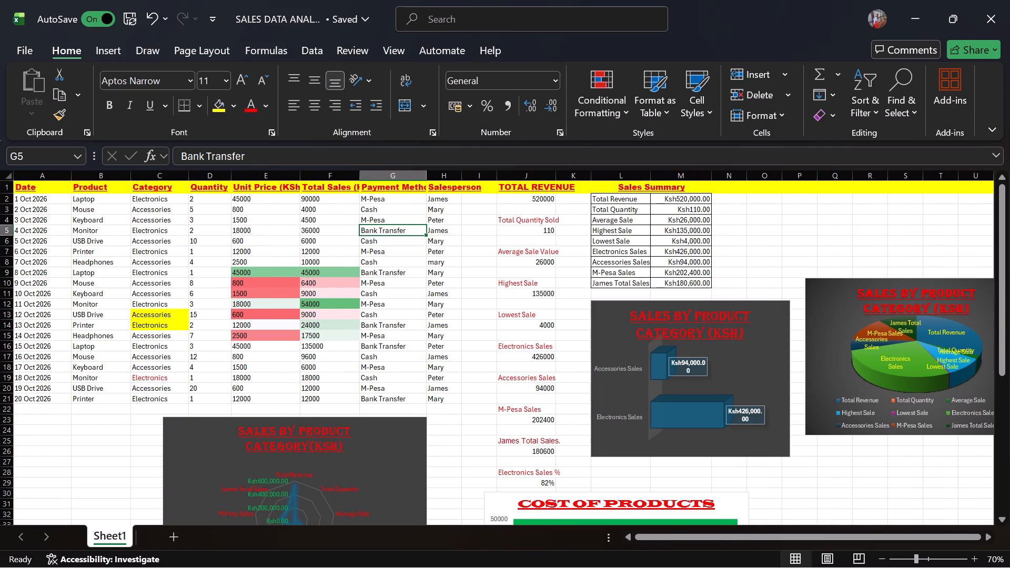
{"action": "left_click", "coordinate": [300, 176]}
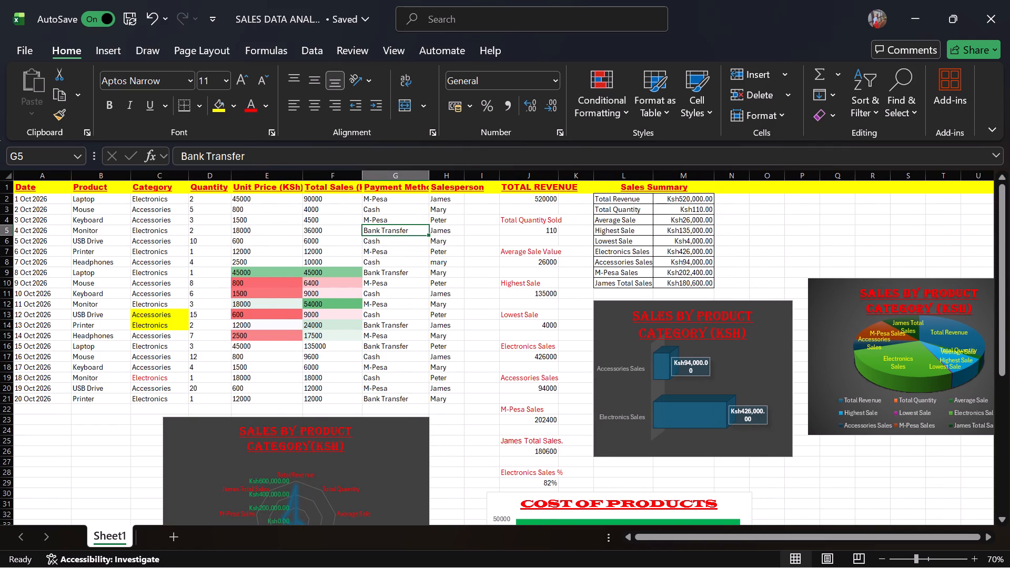
{"action": "left_click_drag", "start_coordinate": [361, 174], "coordinate": [376, 174]}
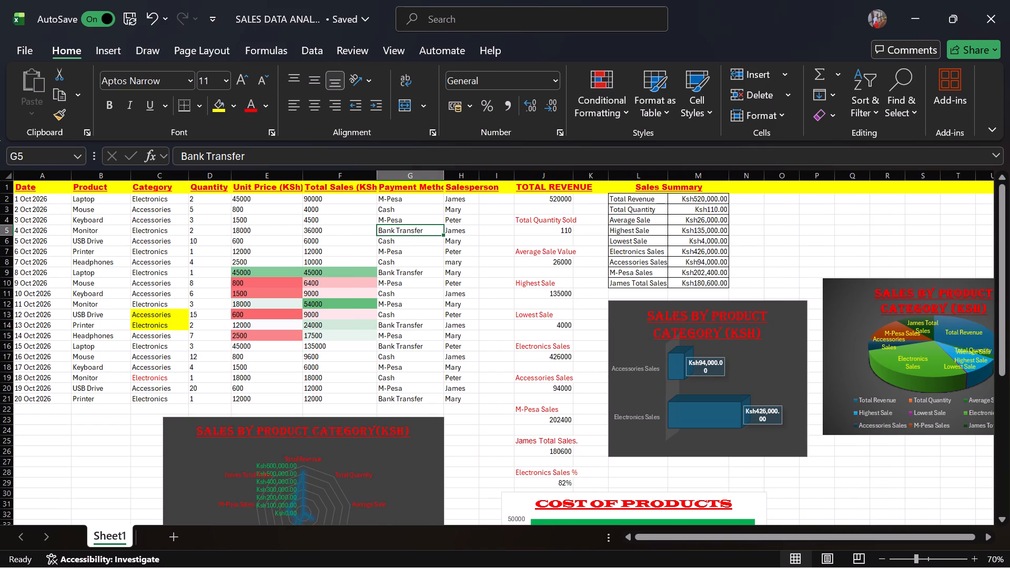
{"action": "left_click_drag", "start_coordinate": [446, 176], "coordinate": [460, 176]}
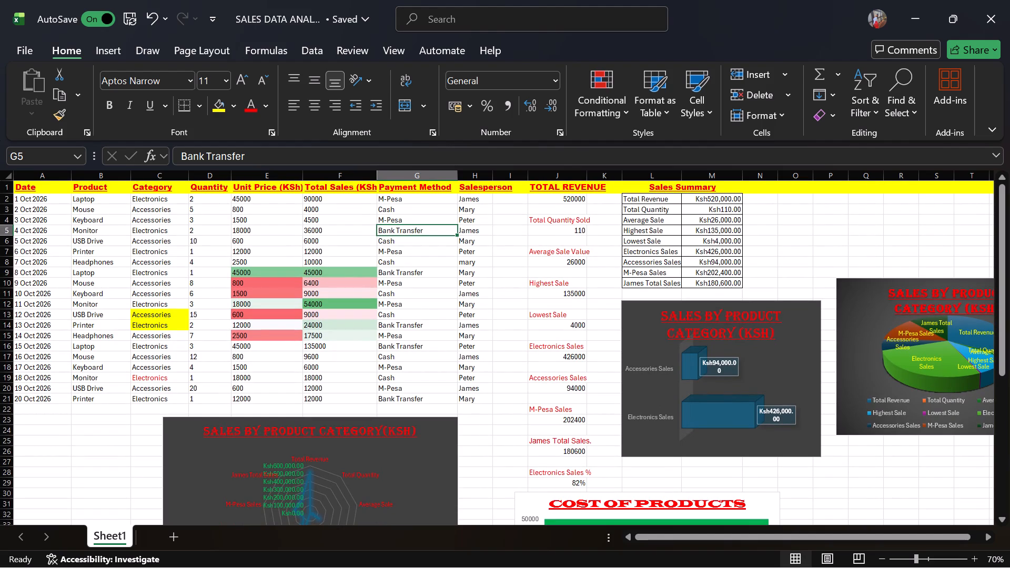
{"action": "left_click_drag", "start_coordinate": [375, 174], "coordinate": [383, 177]}
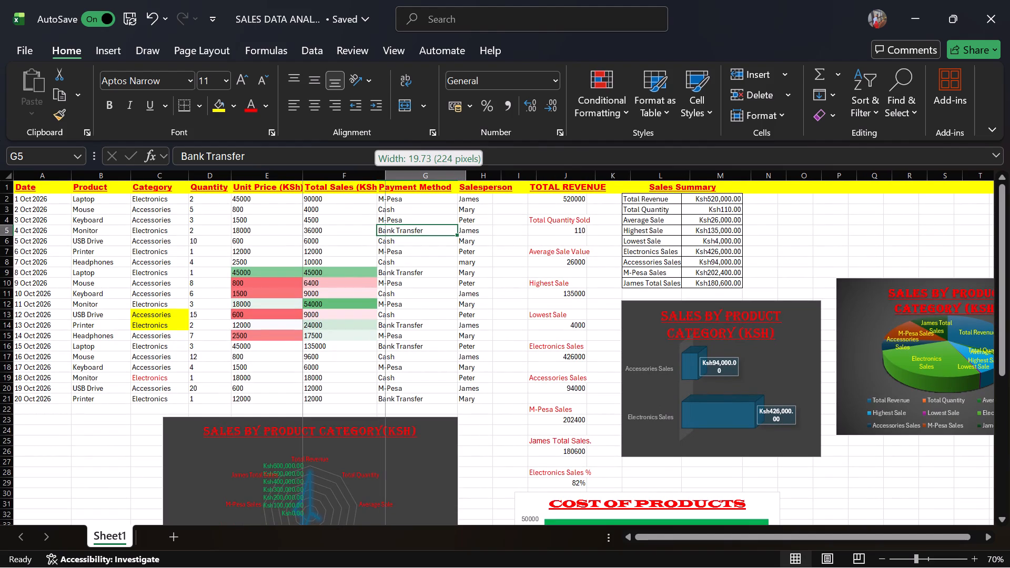
{"action": "left_click_drag", "start_coordinate": [383, 177], "coordinate": [381, 178]}
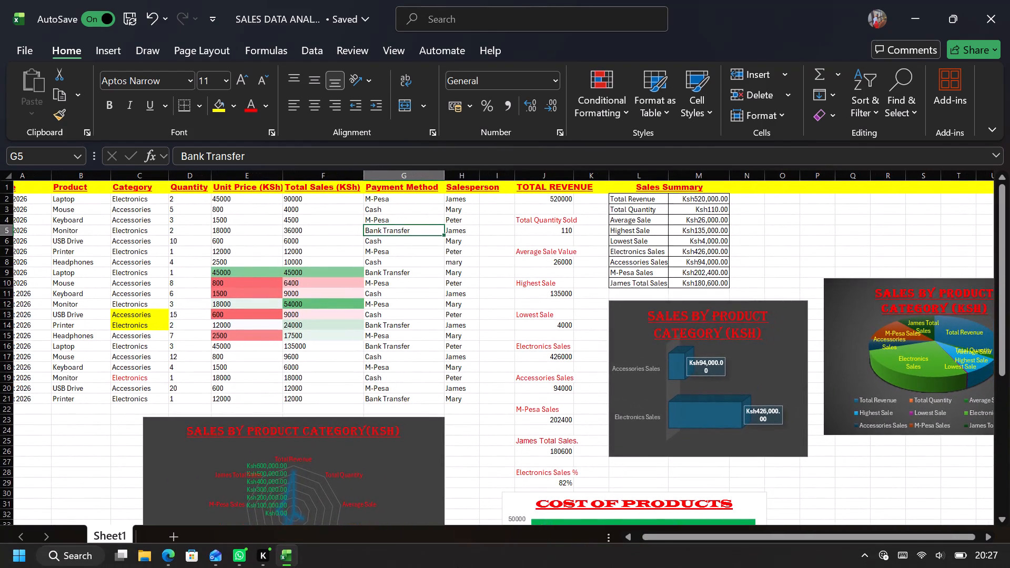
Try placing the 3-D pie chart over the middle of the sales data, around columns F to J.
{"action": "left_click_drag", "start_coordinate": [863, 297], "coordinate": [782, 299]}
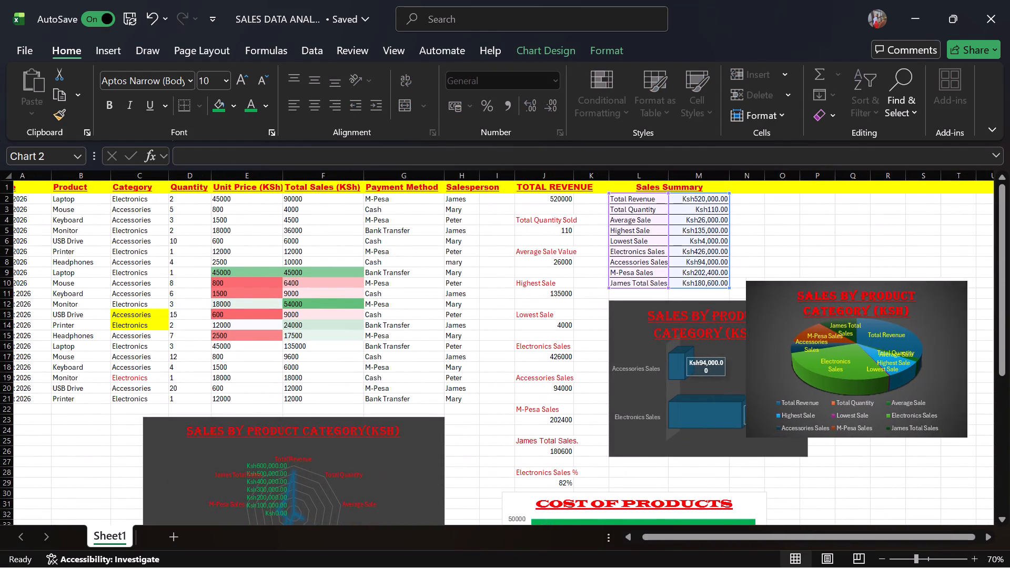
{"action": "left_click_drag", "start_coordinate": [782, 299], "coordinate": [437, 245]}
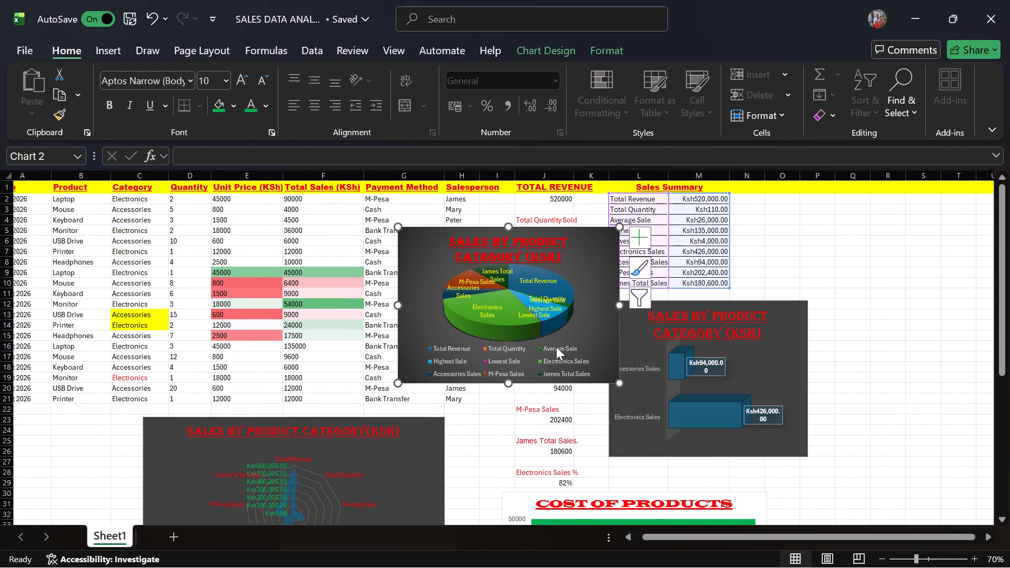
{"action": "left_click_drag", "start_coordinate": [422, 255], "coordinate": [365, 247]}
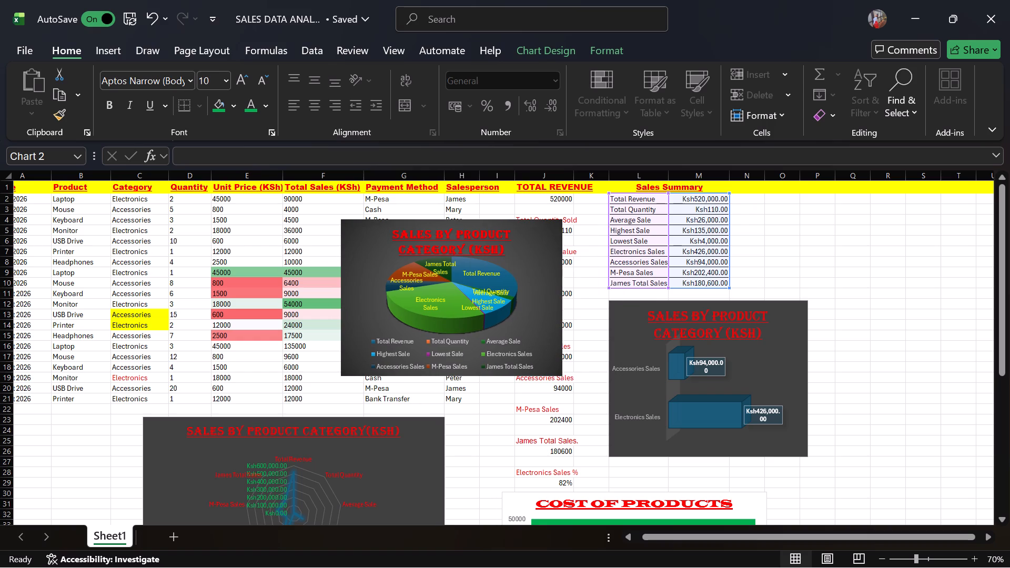
Move the 3-D pie chart off the sales data into the empty cells beside the 3-D bar chart.
{"action": "scroll", "coordinate": [562, 414], "scroll_direction": "down", "scroll_amount": 3}
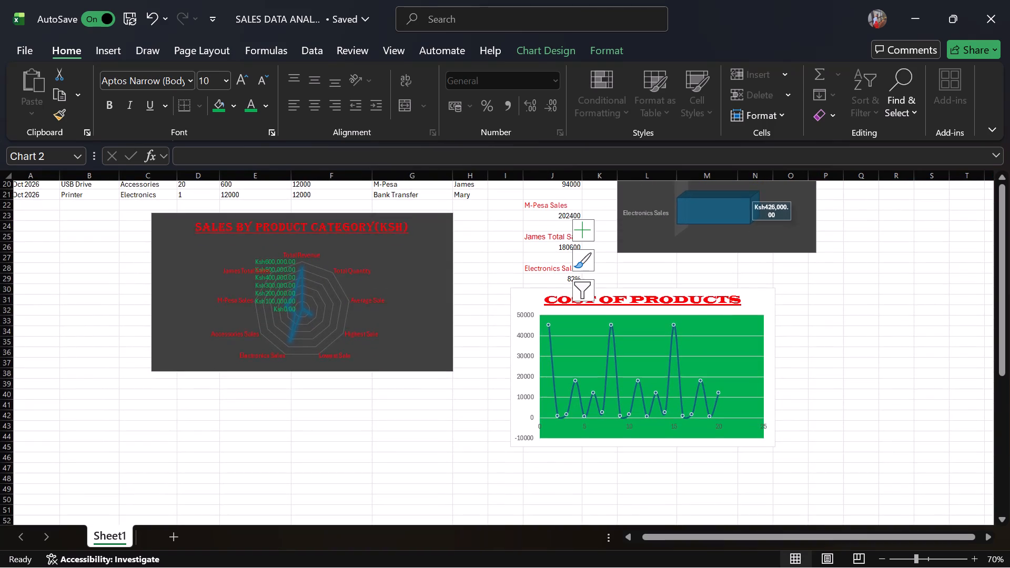
{"action": "scroll", "coordinate": [562, 414], "scroll_direction": "down", "scroll_amount": 3}
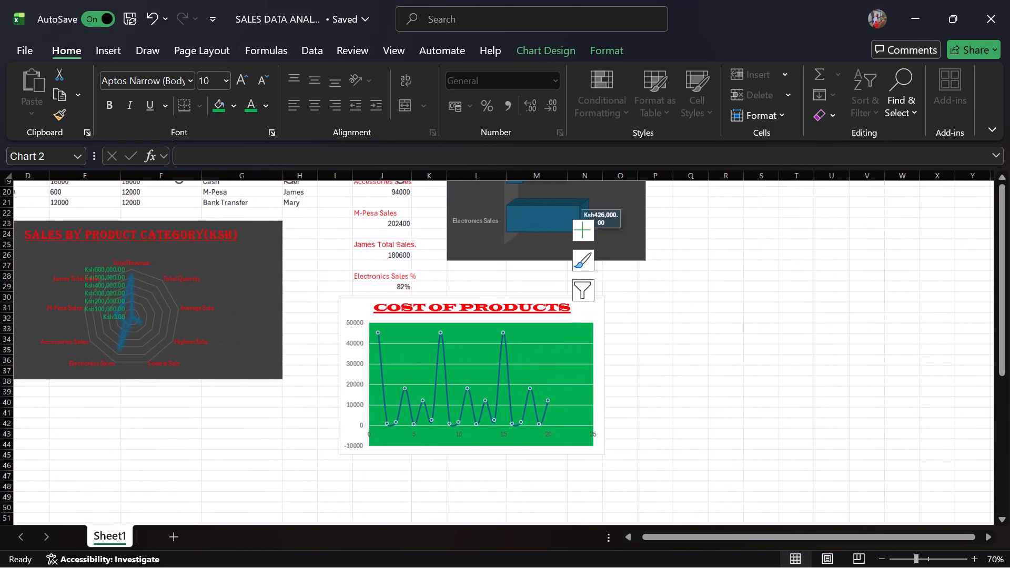
{"action": "scroll", "coordinate": [562, 414], "scroll_direction": "up", "scroll_amount": 1}
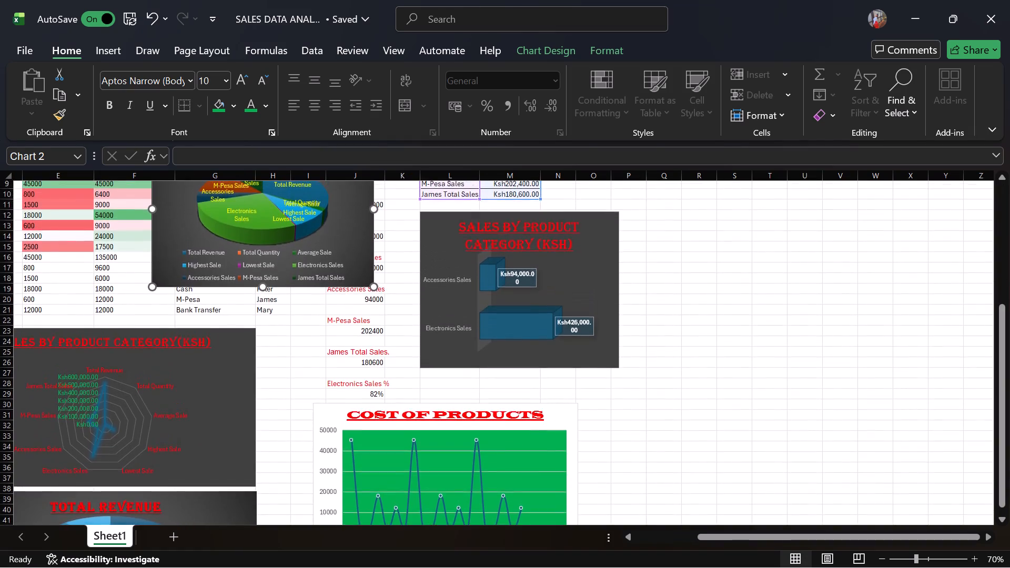
{"action": "scroll", "coordinate": [562, 414], "scroll_direction": "down", "scroll_amount": 1}
{"action": "scroll", "coordinate": [562, 414], "scroll_direction": "up", "scroll_amount": 2}
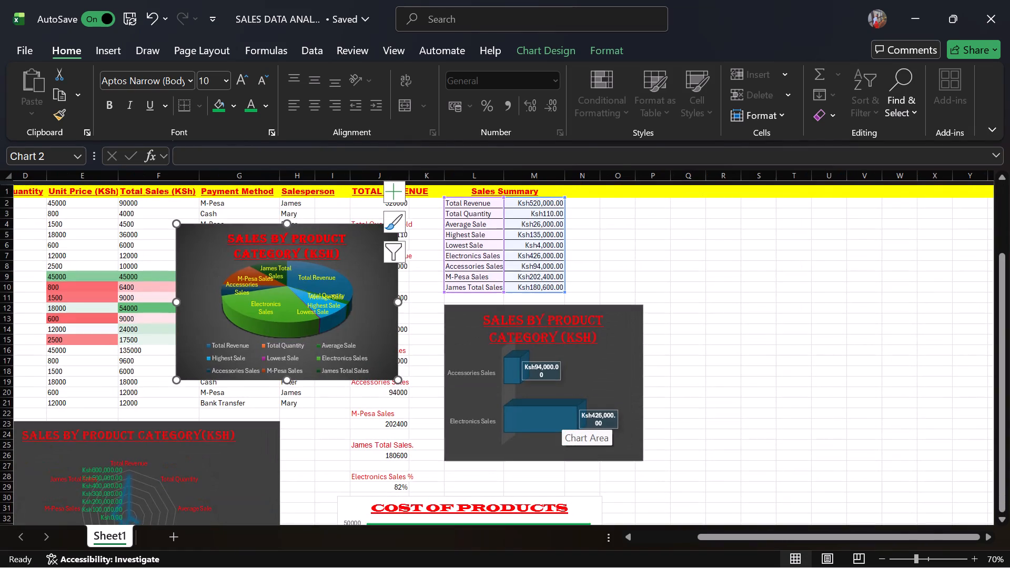
{"action": "scroll", "coordinate": [562, 414], "scroll_direction": "up", "scroll_amount": 2}
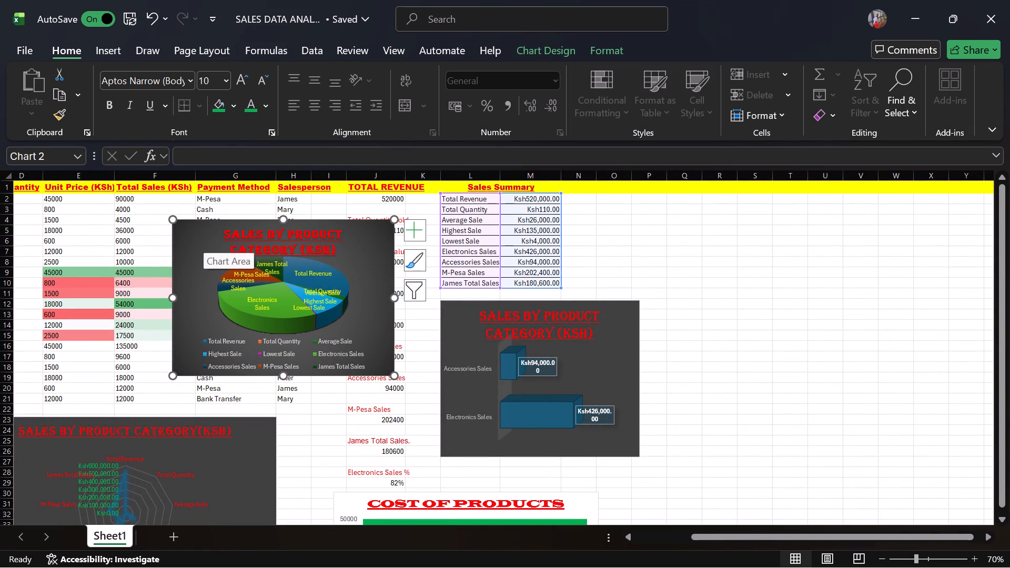
{"action": "left_click_drag", "start_coordinate": [199, 236], "coordinate": [398, 237]}
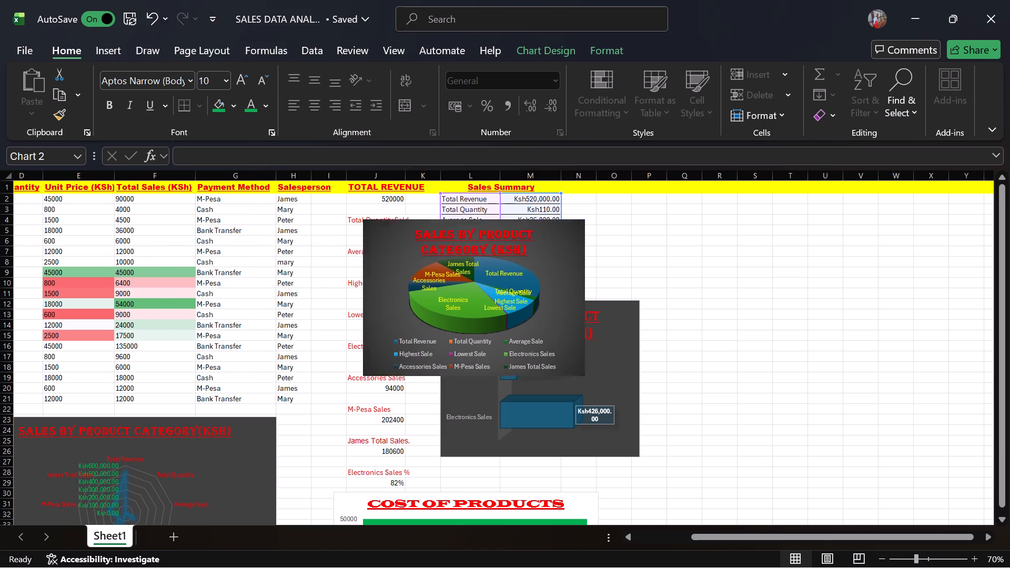
{"action": "left_click_drag", "start_coordinate": [398, 237], "coordinate": [675, 269]}
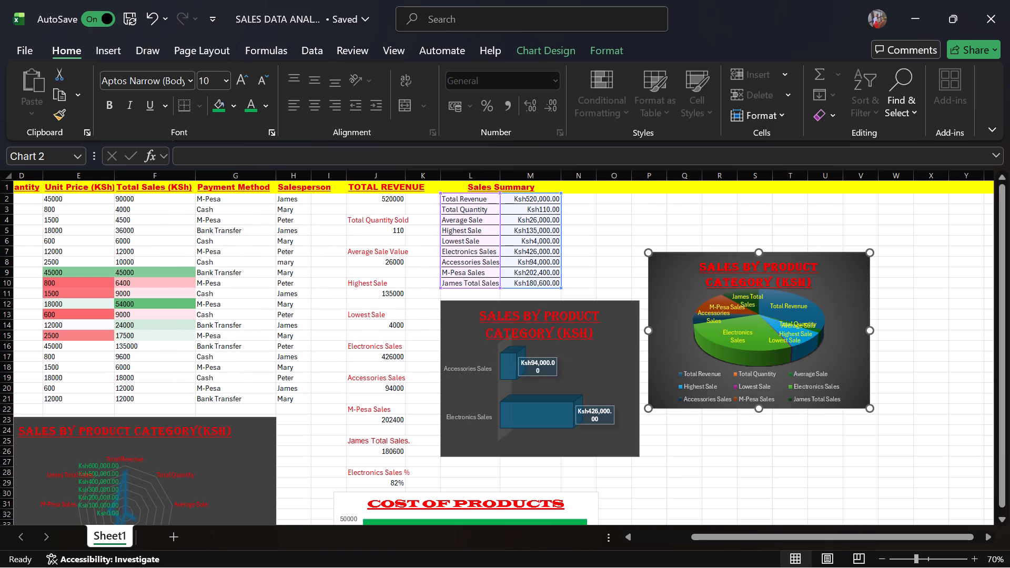
{"action": "left_click_drag", "start_coordinate": [671, 268], "coordinate": [627, 188]}
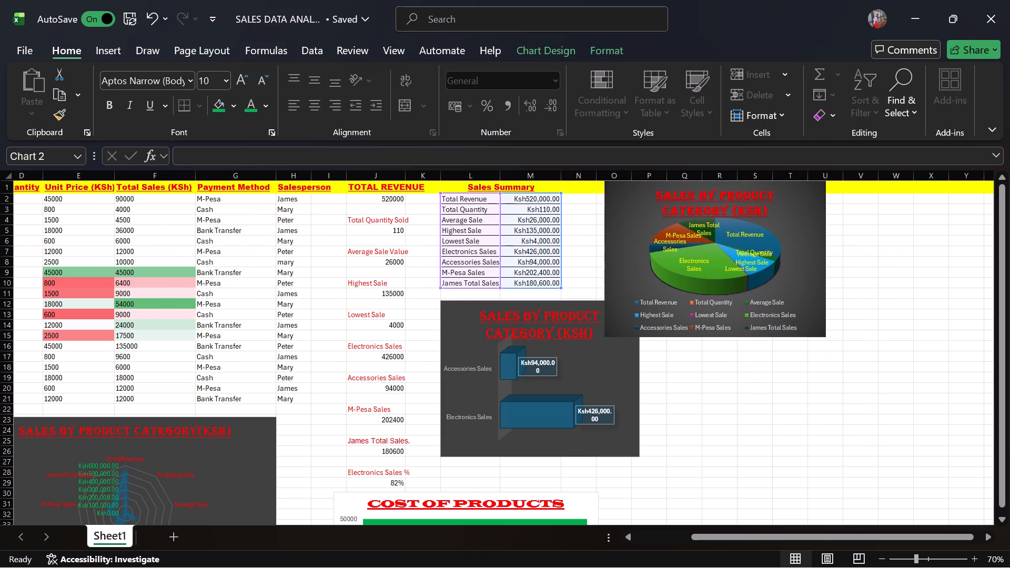
Move the 3-D pie chart directly beside the 3-D bar chart, with their top edges aligned just below row 10.
{"action": "left_click_drag", "start_coordinate": [627, 188], "coordinate": [674, 277]}
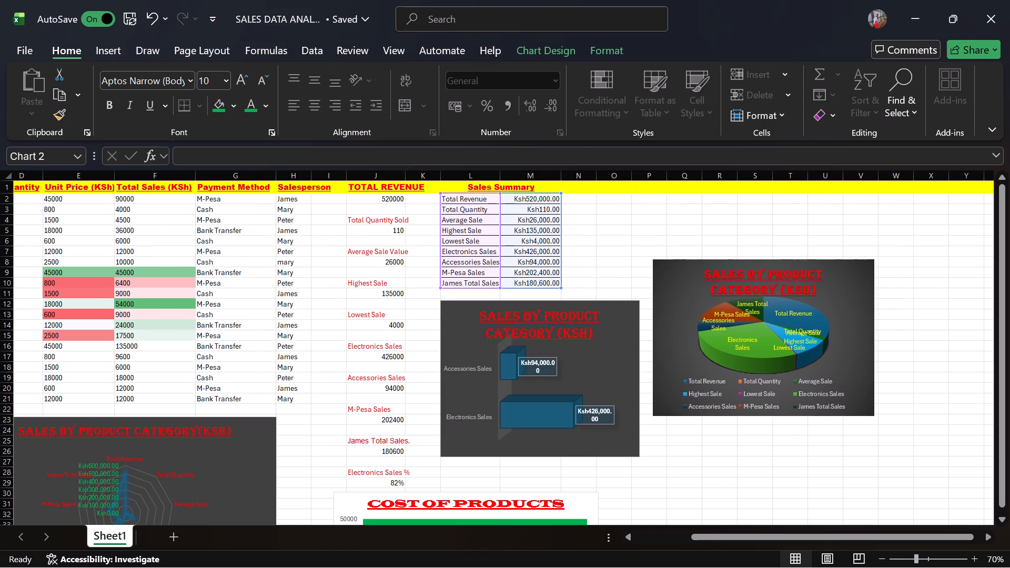
{"action": "left_click_drag", "start_coordinate": [674, 277], "coordinate": [664, 319]}
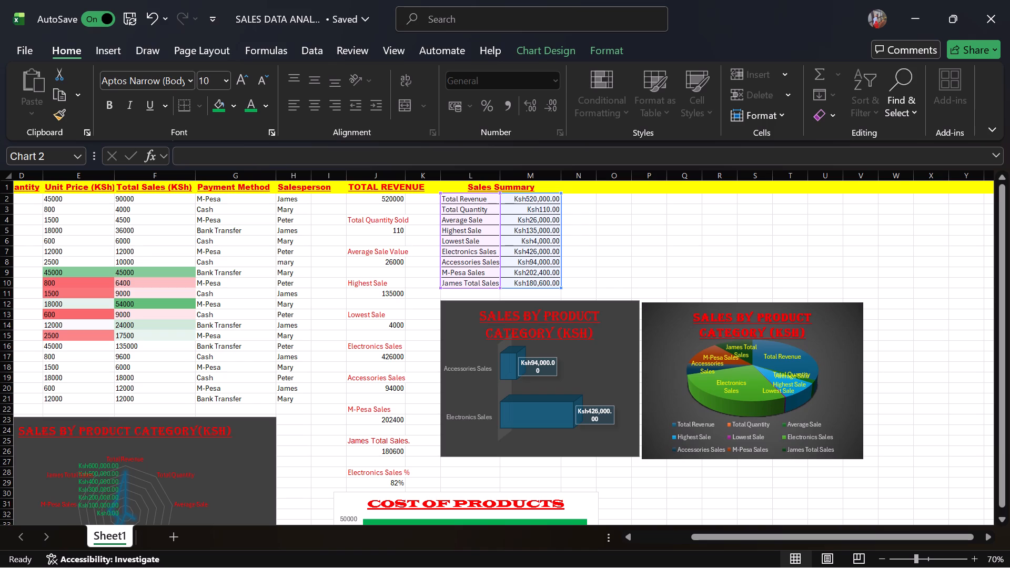
{"action": "left_click_drag", "start_coordinate": [664, 319], "coordinate": [664, 317]}
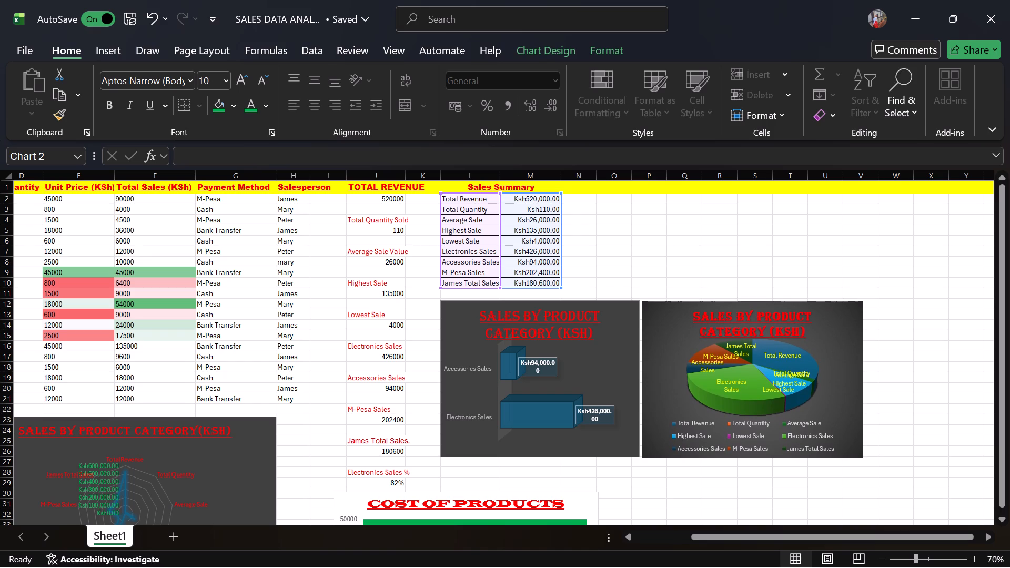
{"action": "left_click_drag", "start_coordinate": [664, 317], "coordinate": [664, 316]}
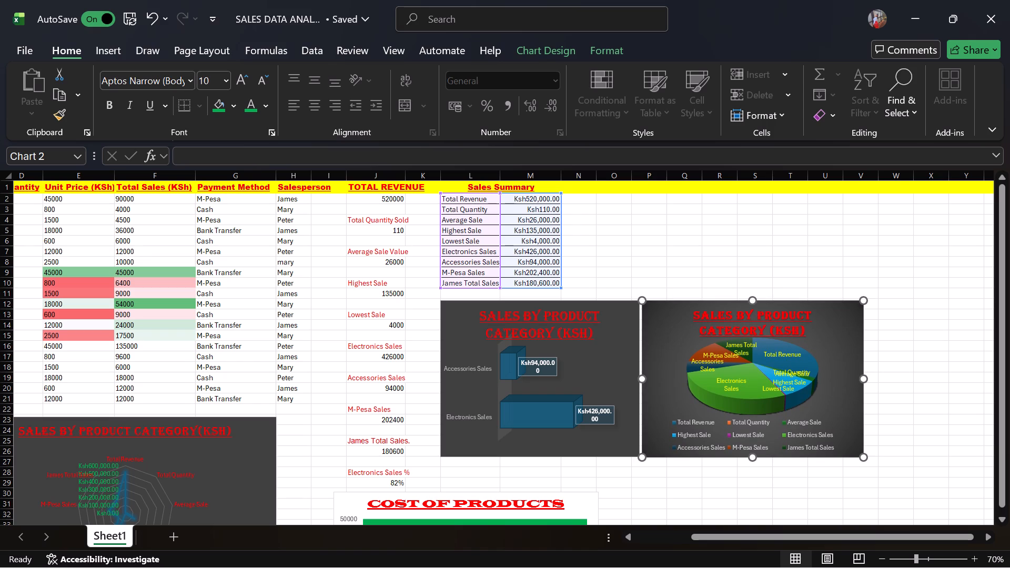
{"action": "left_click", "coordinate": [621, 311]}
{"action": "left_click", "coordinate": [632, 239]}
Narrow the 3-D pie chart slightly from its outer side so it ends just inside column V.
{"action": "scroll", "coordinate": [632, 239], "scroll_direction": "down", "scroll_amount": 2}
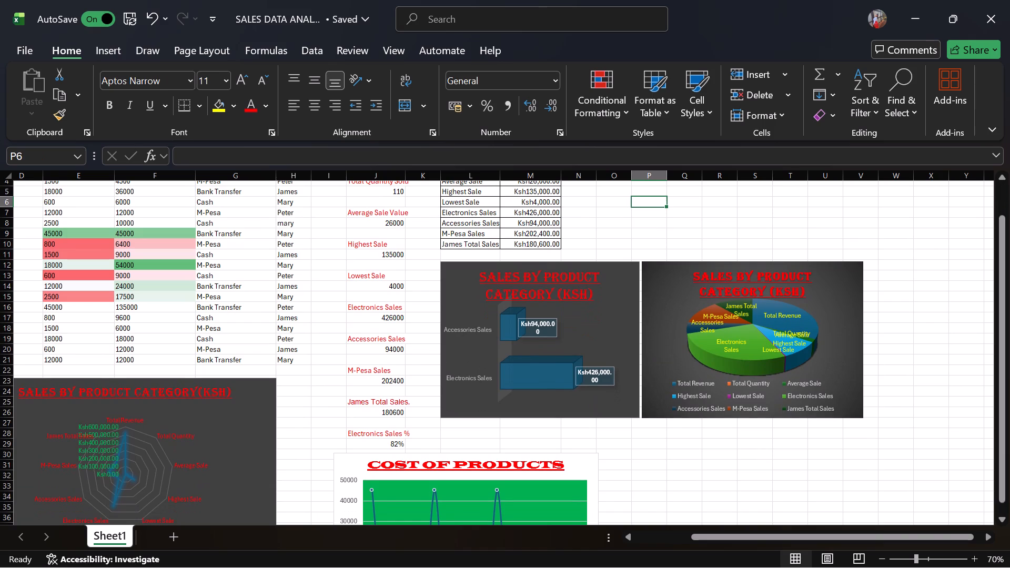
{"action": "left_click", "coordinate": [853, 320]}
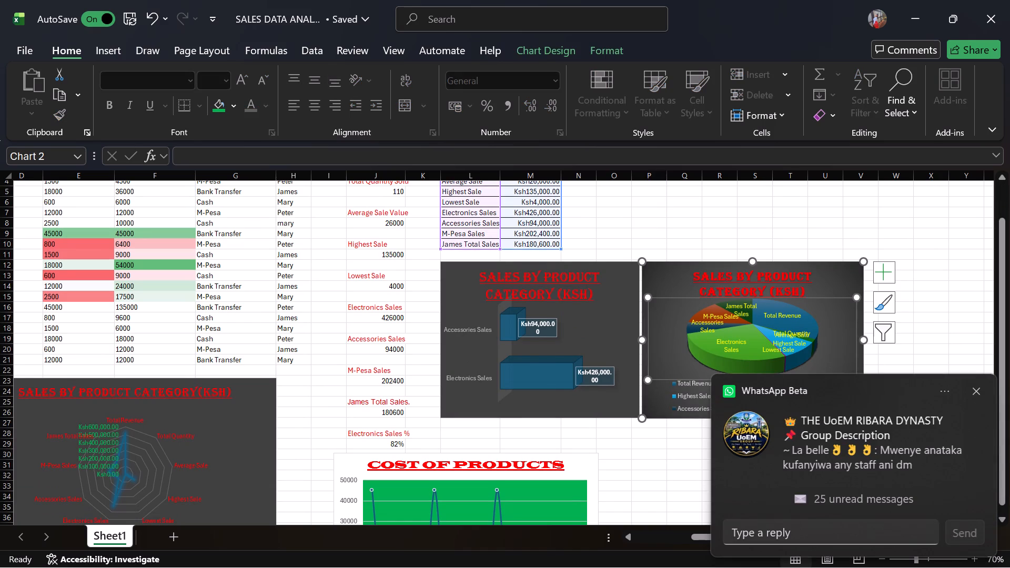
{"action": "left_click_drag", "start_coordinate": [862, 339], "coordinate": [851, 339]}
{"action": "left_click", "coordinate": [730, 235]}
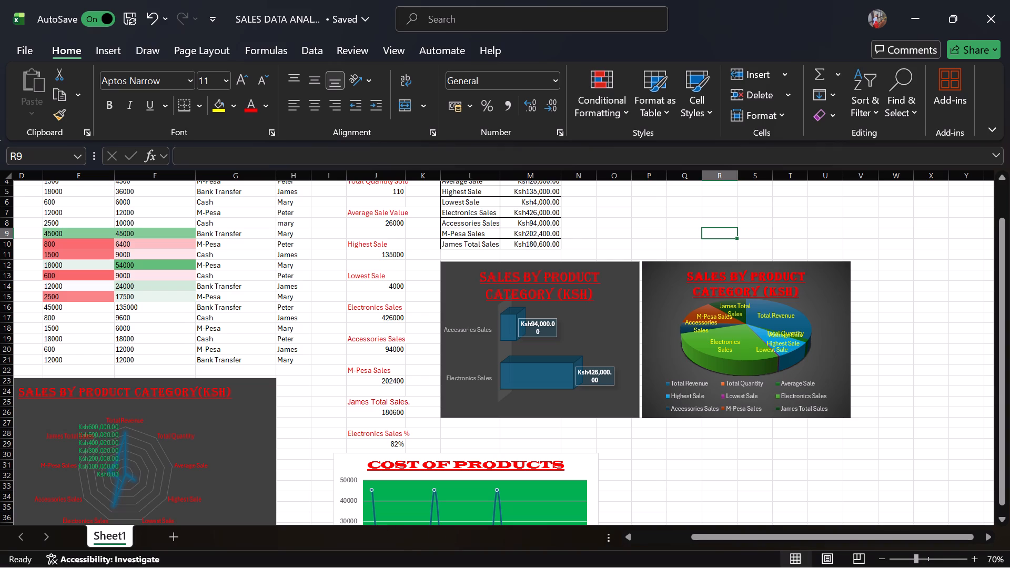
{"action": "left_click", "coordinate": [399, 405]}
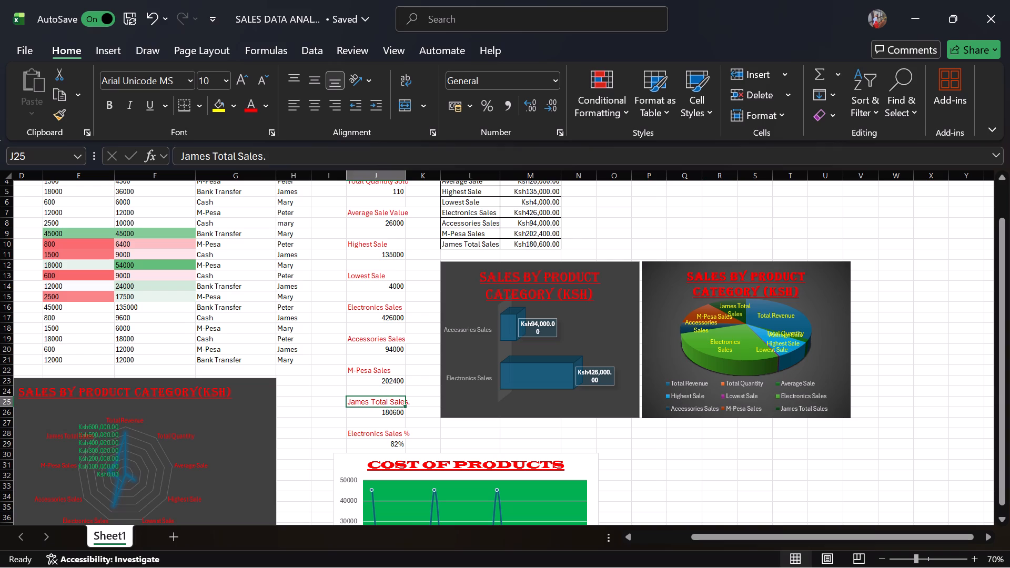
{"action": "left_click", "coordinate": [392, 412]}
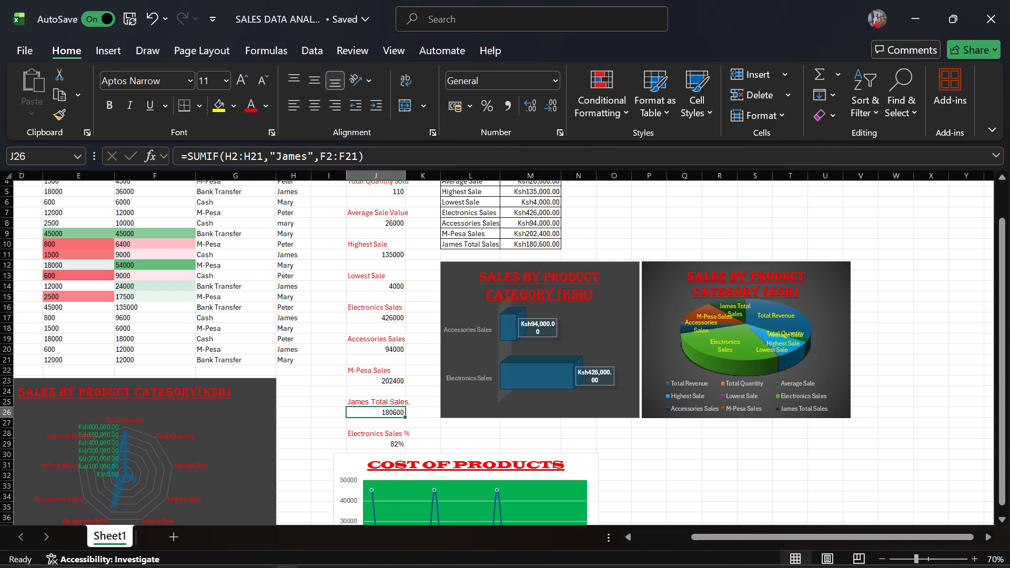
Fill the bars of the 3-D "SALES BY PRODUCT CATEGORY (KSH)" bar chart with a light green theme colour.
{"action": "left_click", "coordinate": [518, 375]}
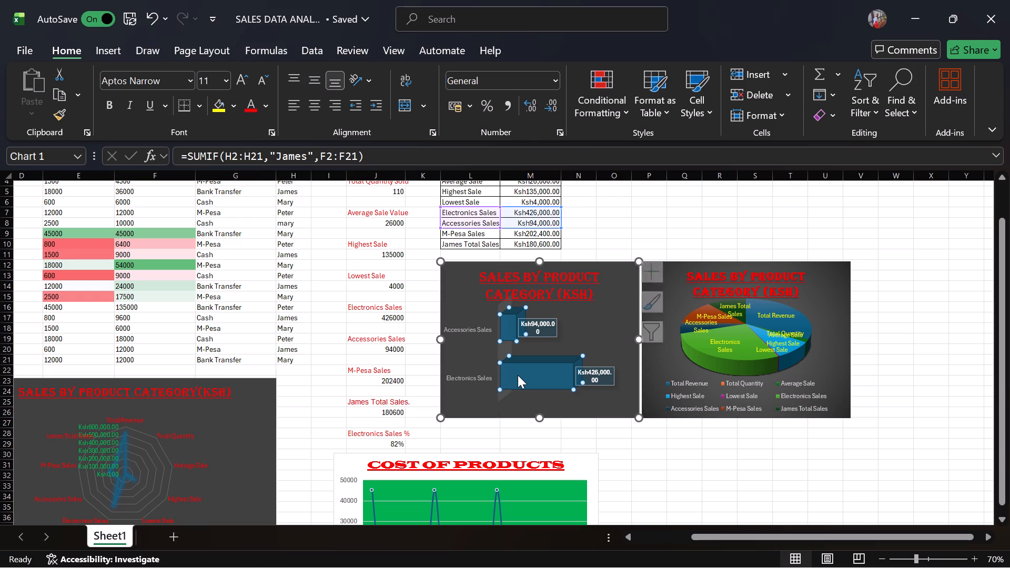
{"action": "left_click", "coordinate": [237, 102]}
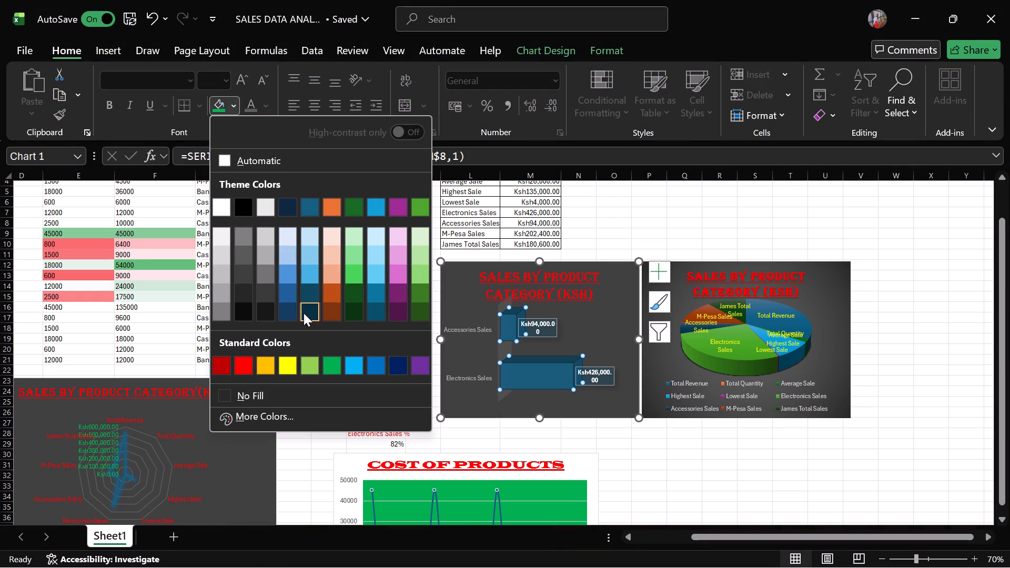
{"action": "left_click", "coordinate": [355, 274]}
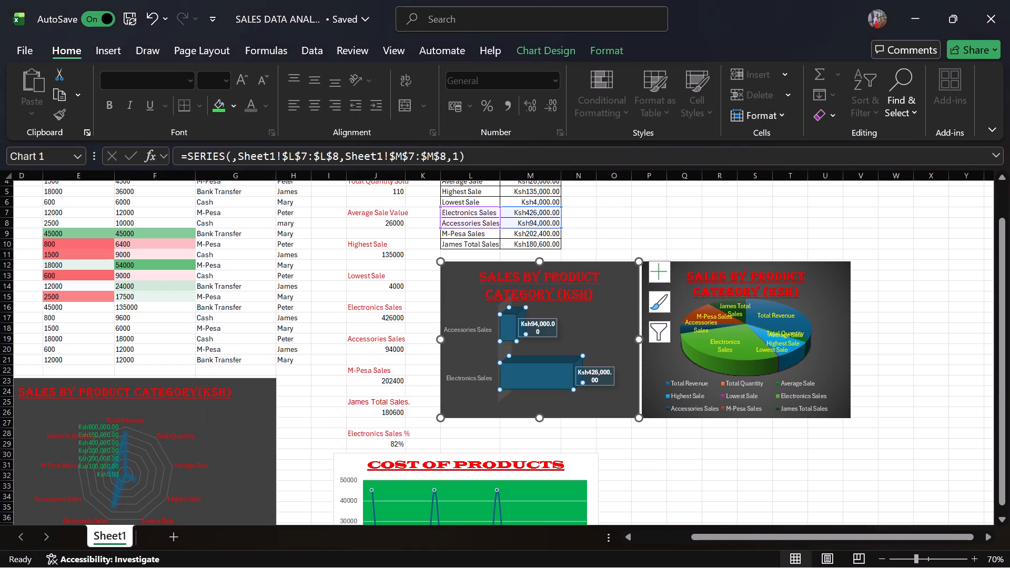
{"action": "left_click", "coordinate": [354, 313]}
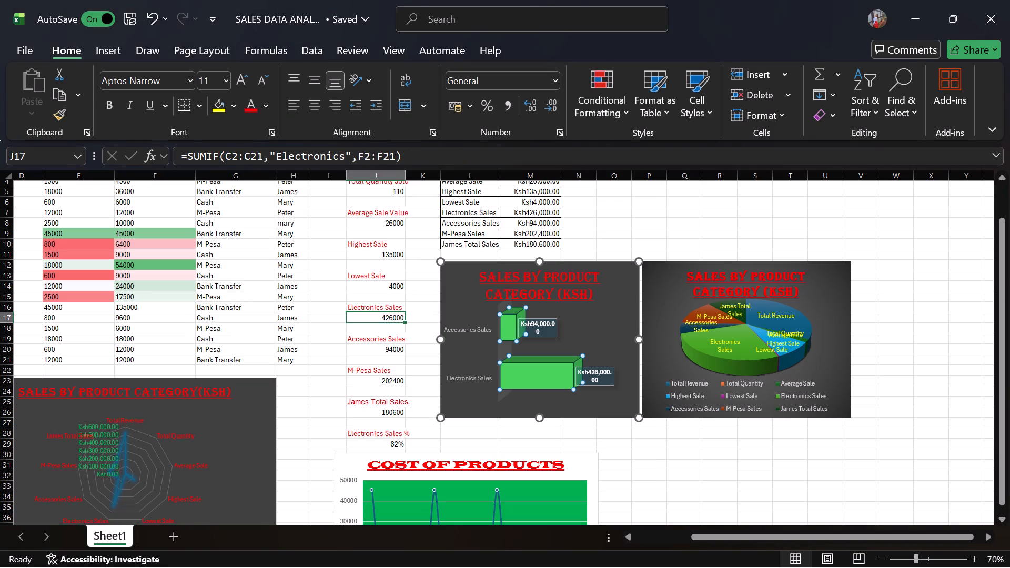
Fill the plot area of the "SALES BY PRODUCT CATEGORY(KSH)" radar chart with a dark purple theme colour.
{"action": "left_click", "coordinate": [153, 488]}
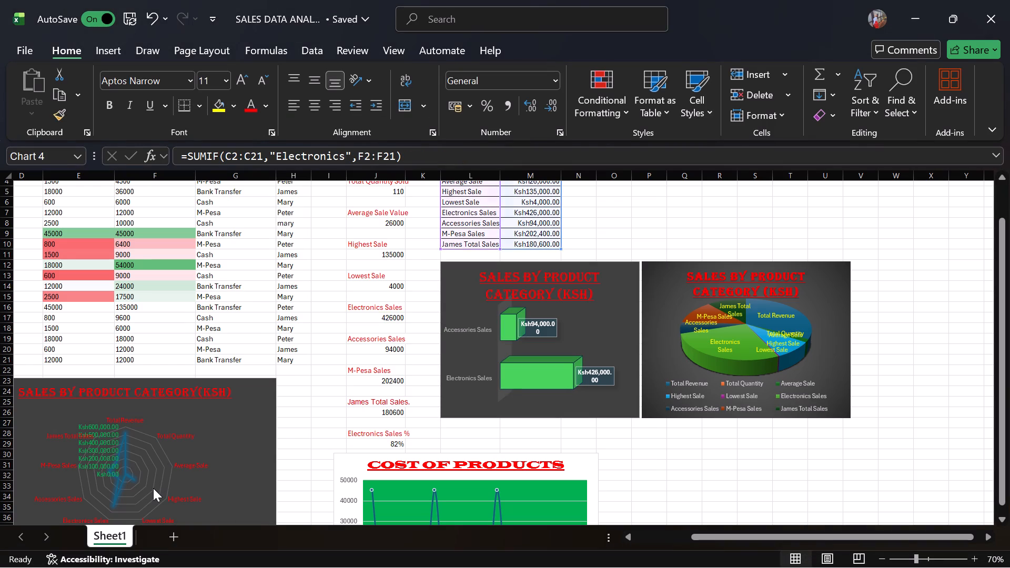
{"action": "left_click", "coordinate": [147, 454]}
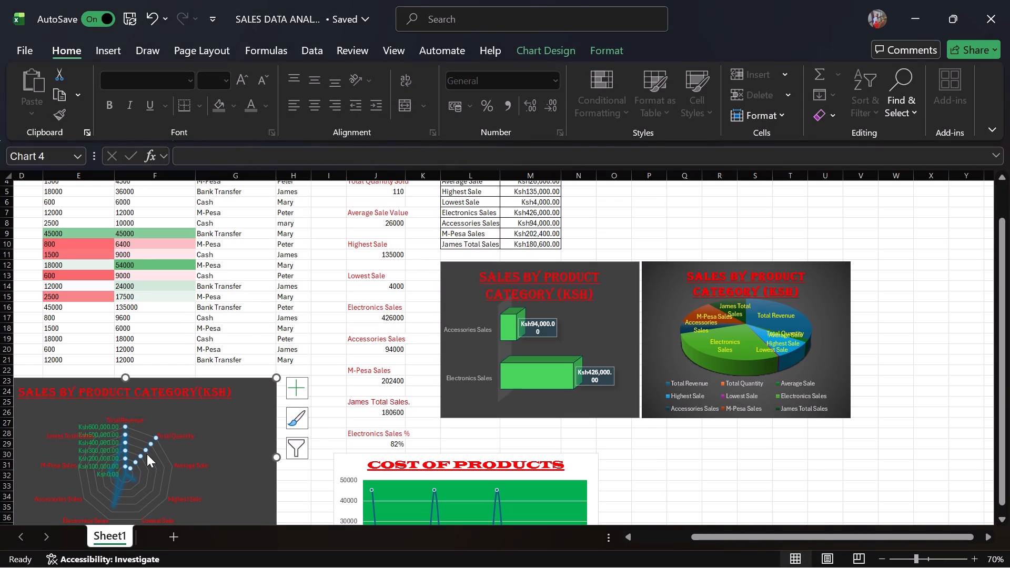
{"action": "left_click", "coordinate": [94, 485]}
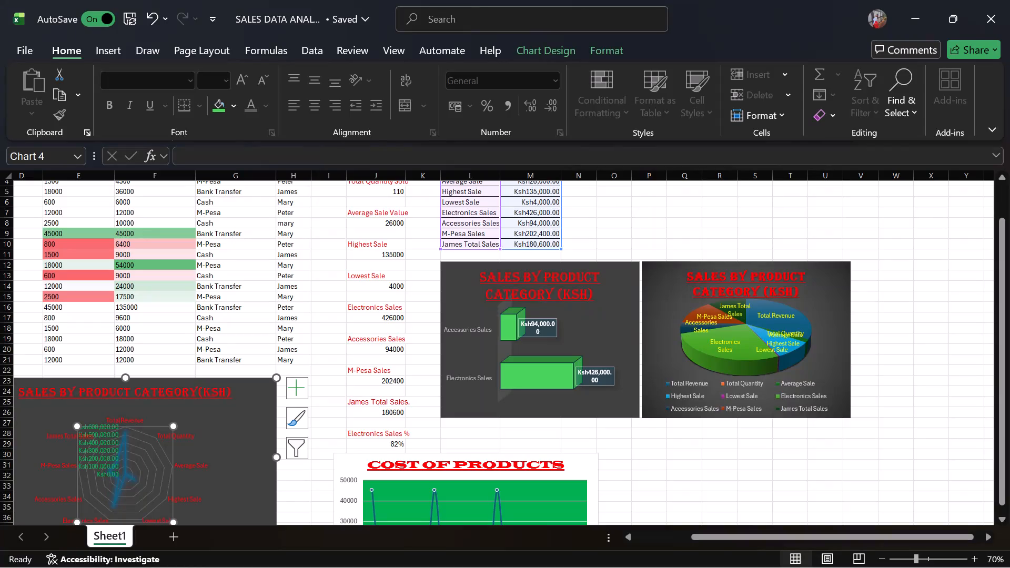
{"action": "left_click", "coordinate": [216, 107]}
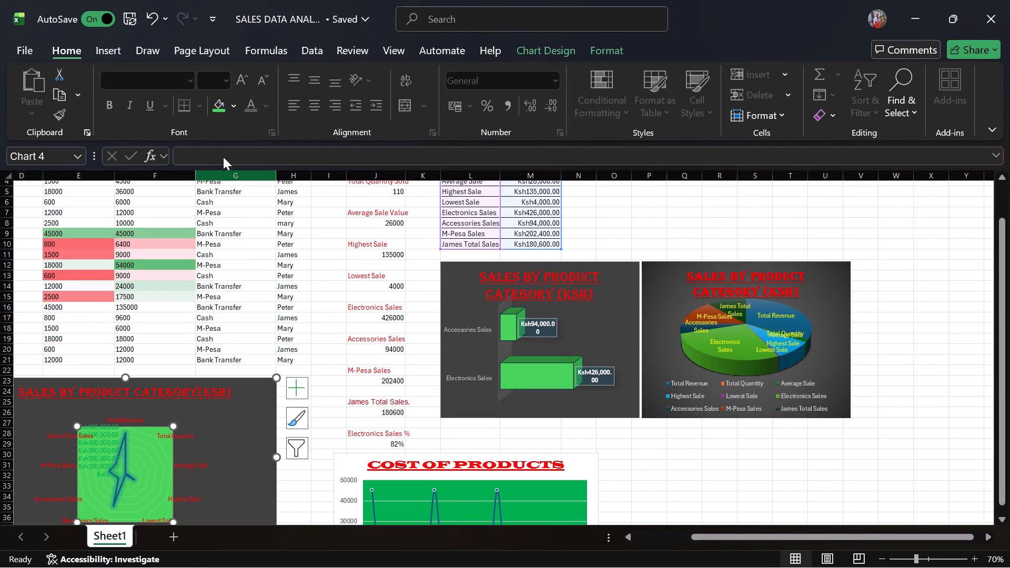
{"action": "left_click", "coordinate": [236, 106]}
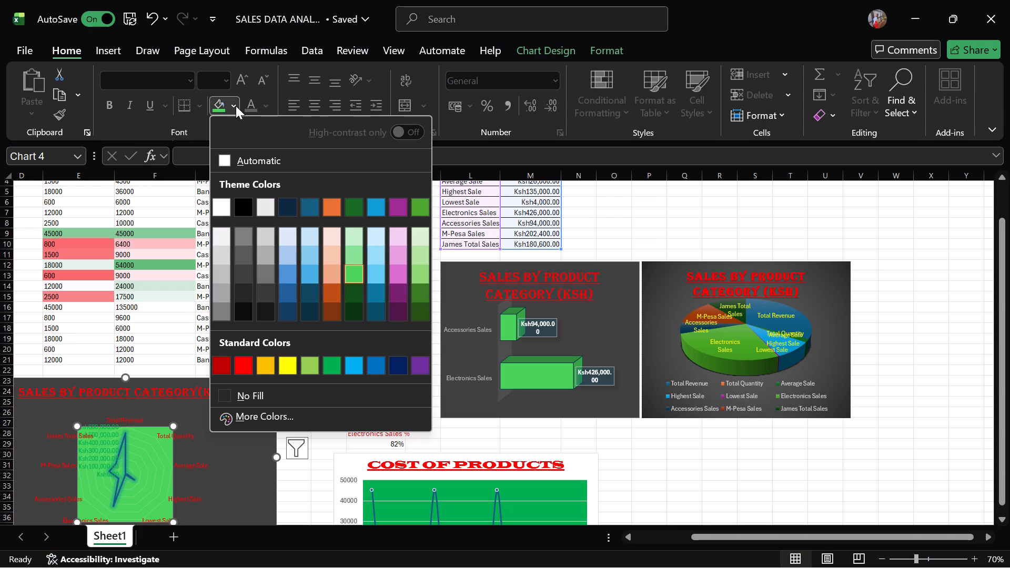
{"action": "left_click", "coordinate": [400, 293]}
{"action": "left_click", "coordinate": [327, 272]}
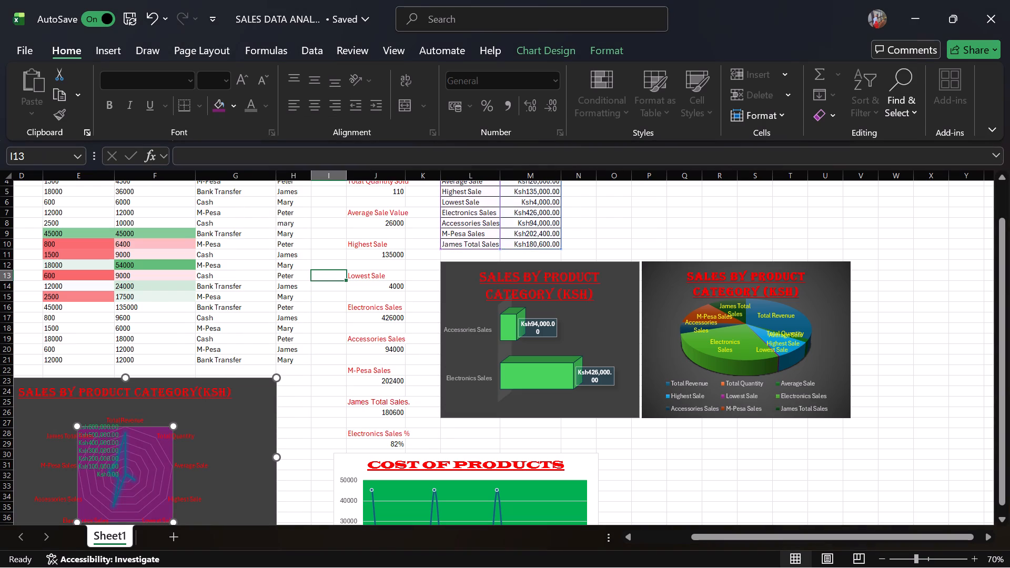